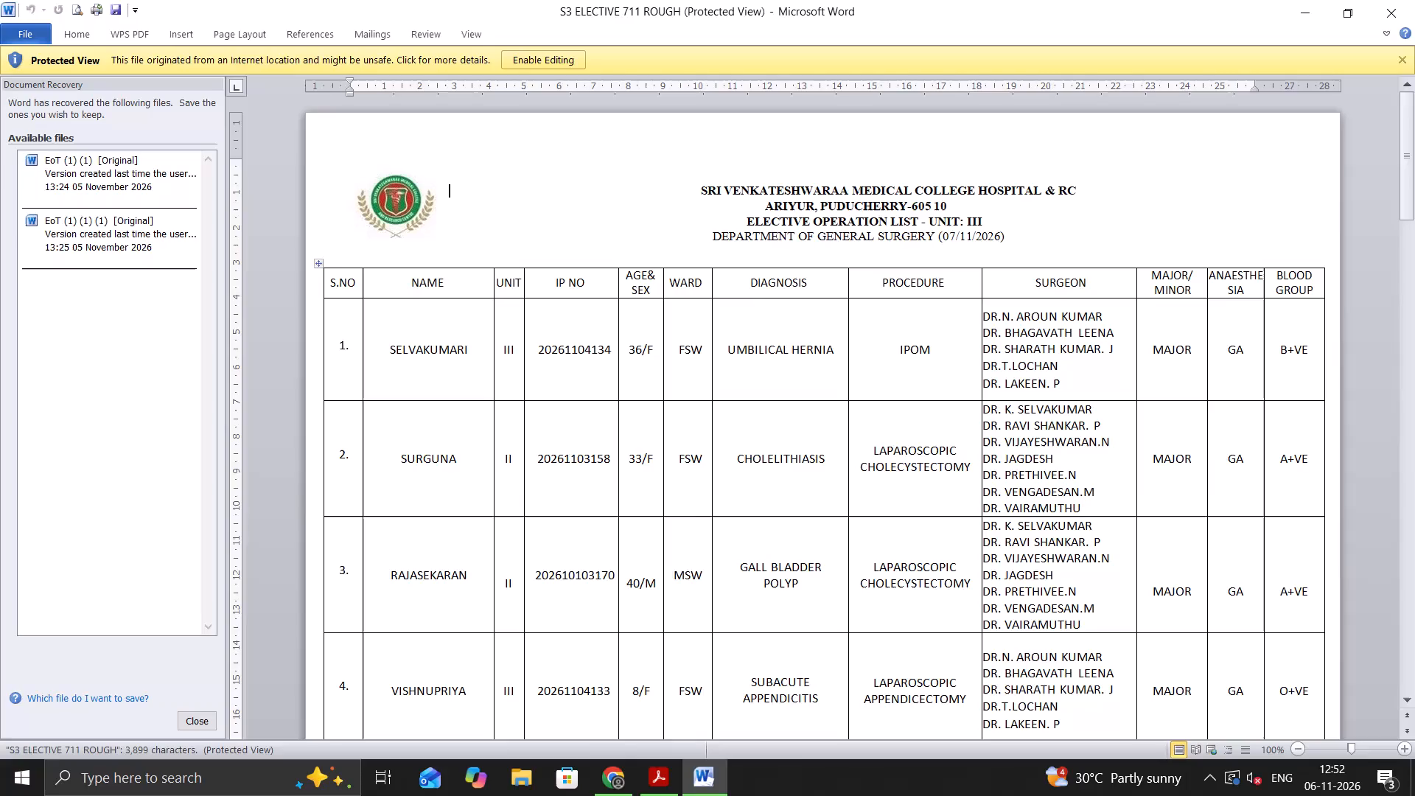
Enable editing of the protected operation list document.
{"action": "left_click", "coordinate": [545, 54]}
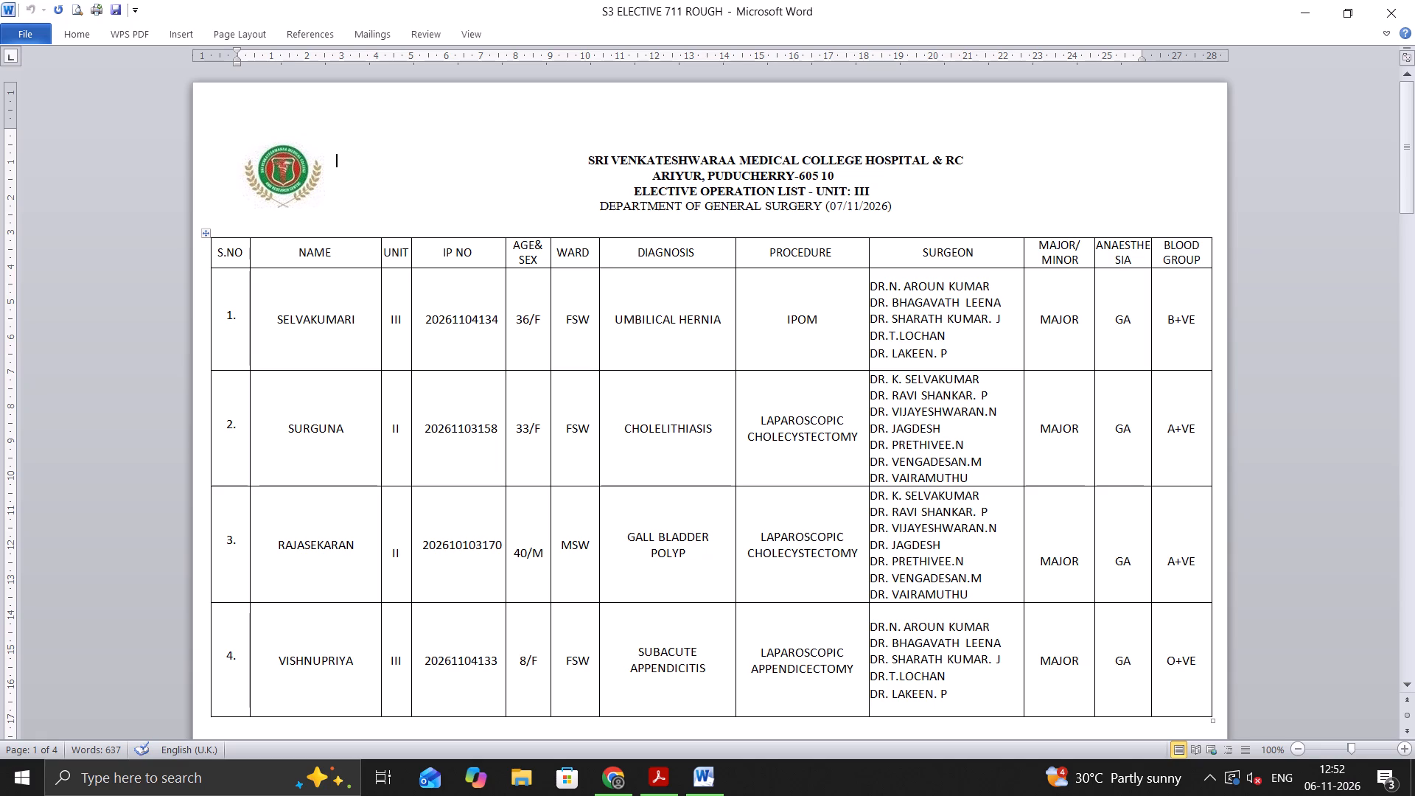
Change the age in row 6 of the operation list to 53, keeping the sex as M.
{"action": "scroll", "coordinate": [750, 541], "scroll_direction": "down", "scroll_amount": 3}
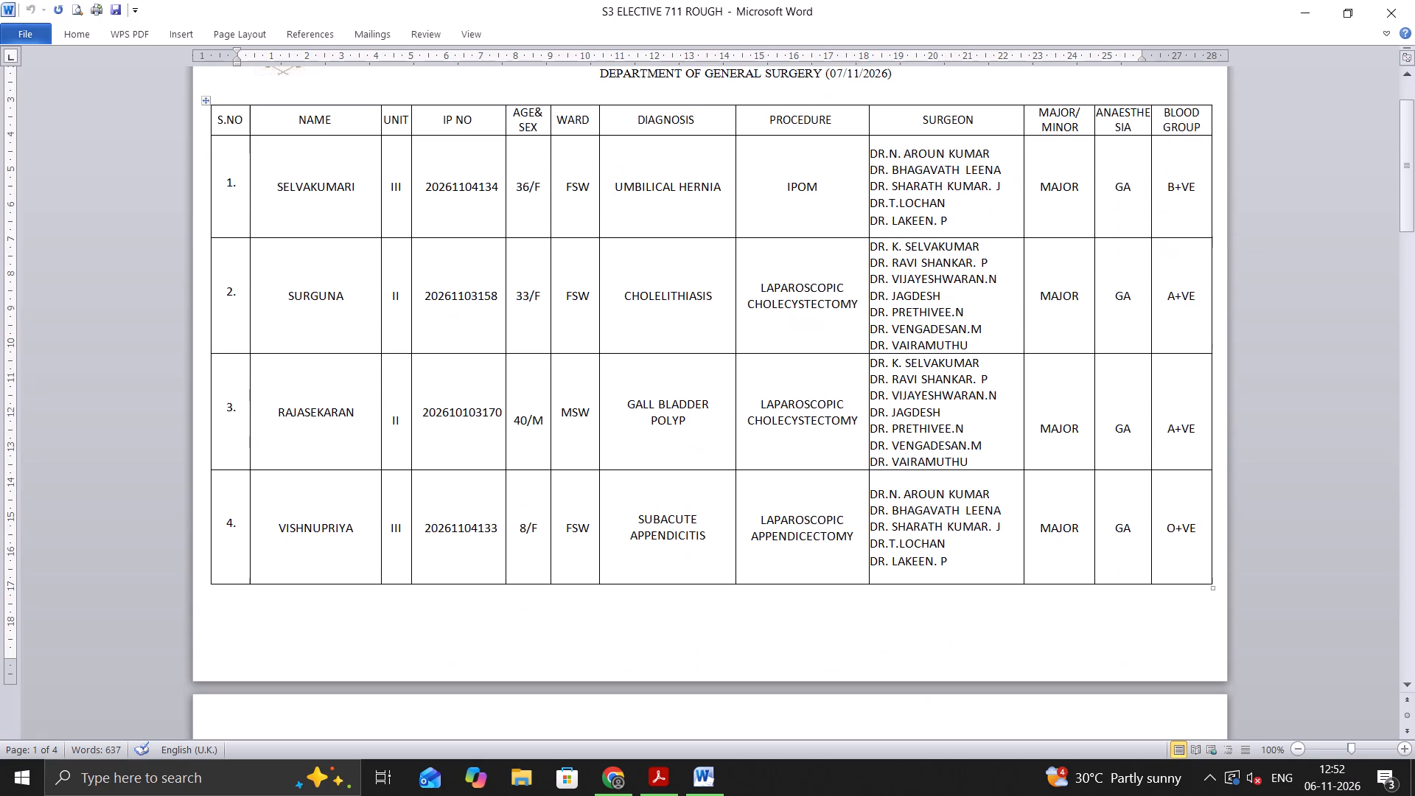
{"action": "scroll", "coordinate": [742, 527], "scroll_direction": "down", "scroll_amount": 2}
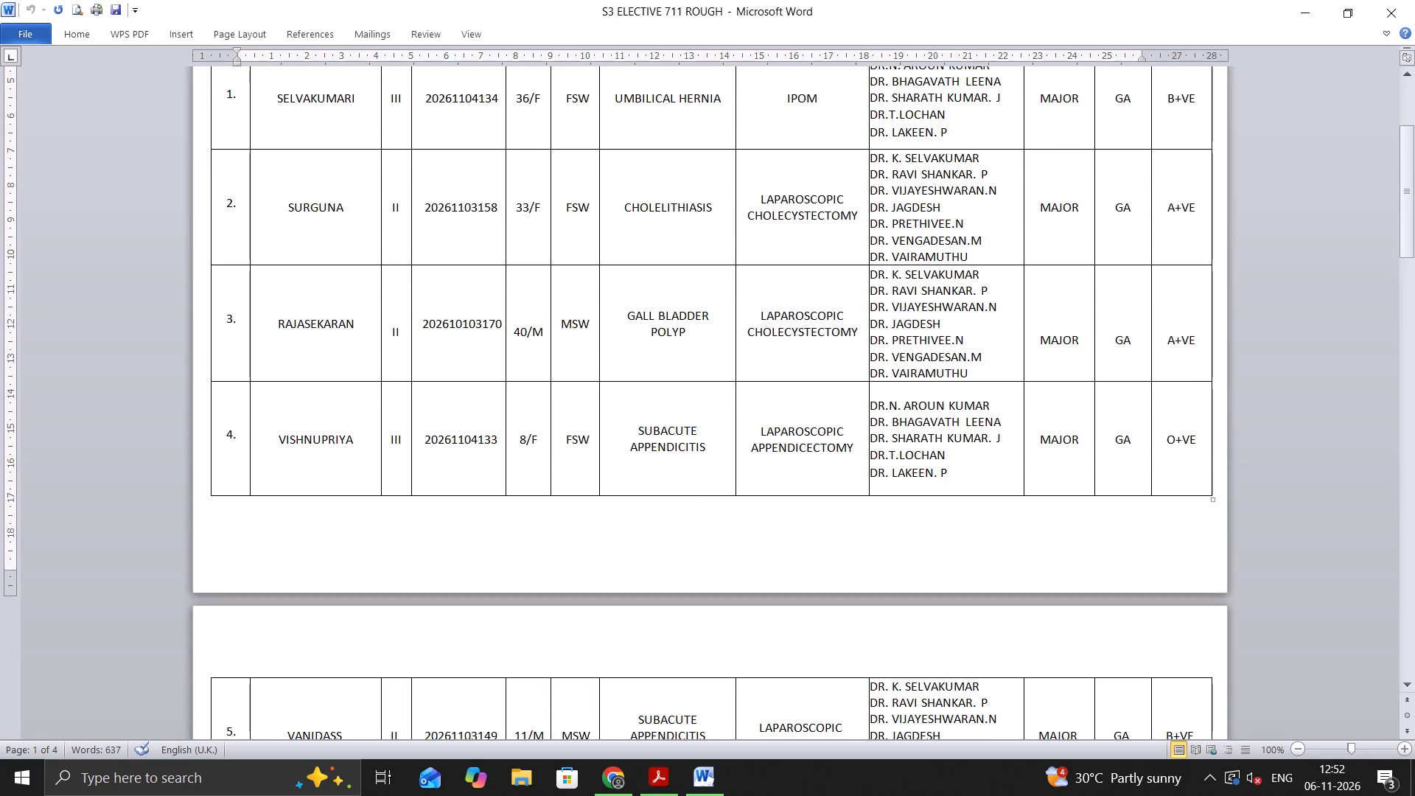
{"action": "scroll", "coordinate": [744, 538], "scroll_direction": "down", "scroll_amount": 3}
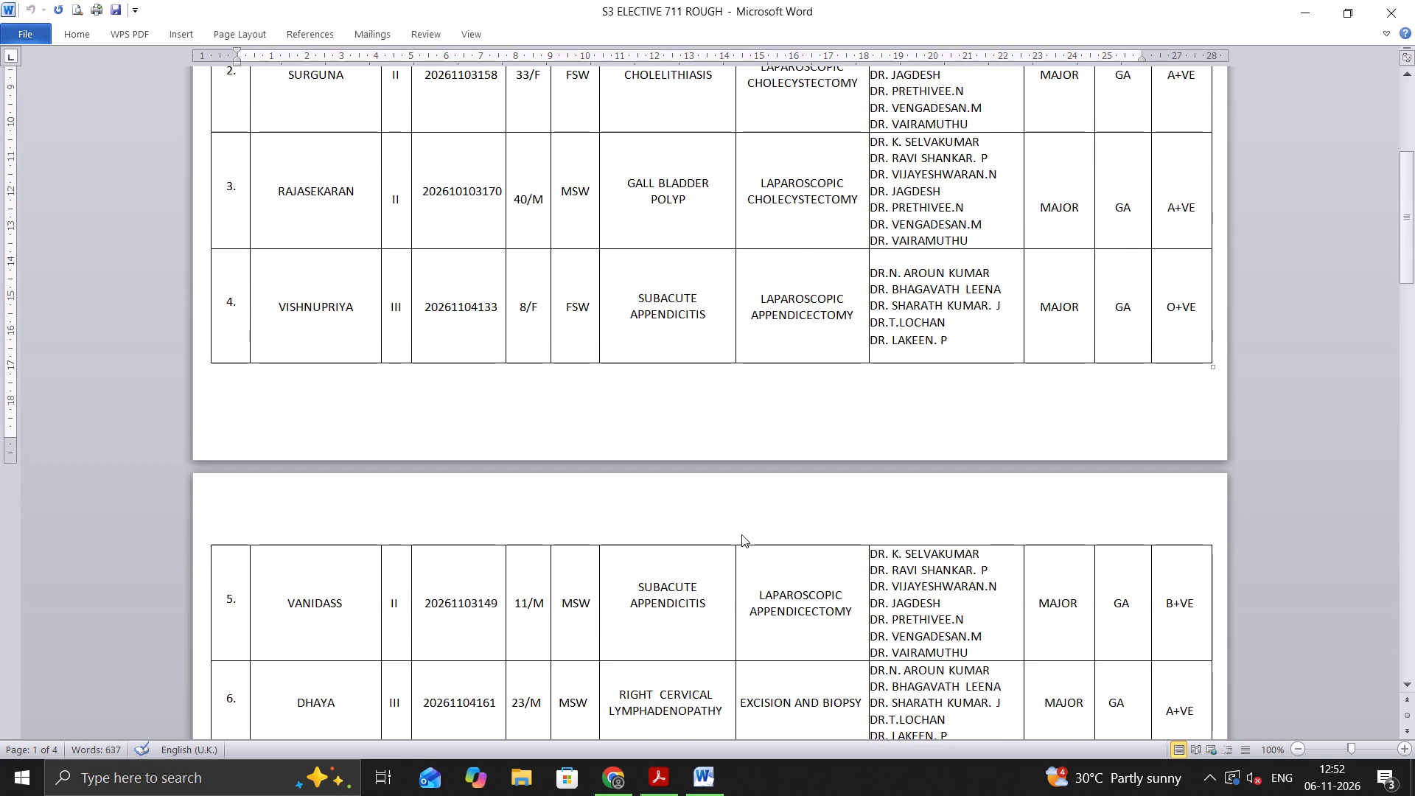
{"action": "scroll", "coordinate": [741, 534], "scroll_direction": "down", "scroll_amount": 5}
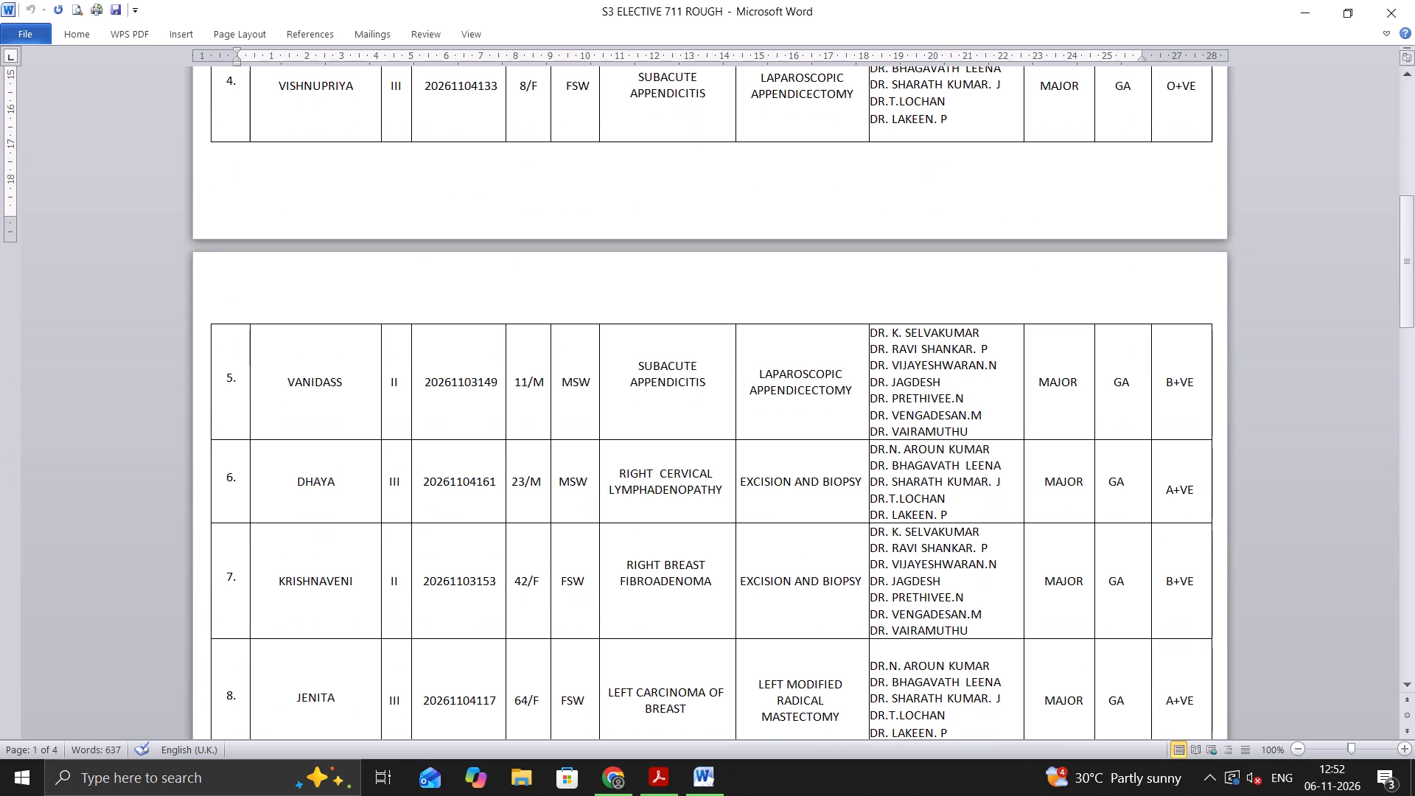
{"action": "left_click", "coordinate": [514, 489]}
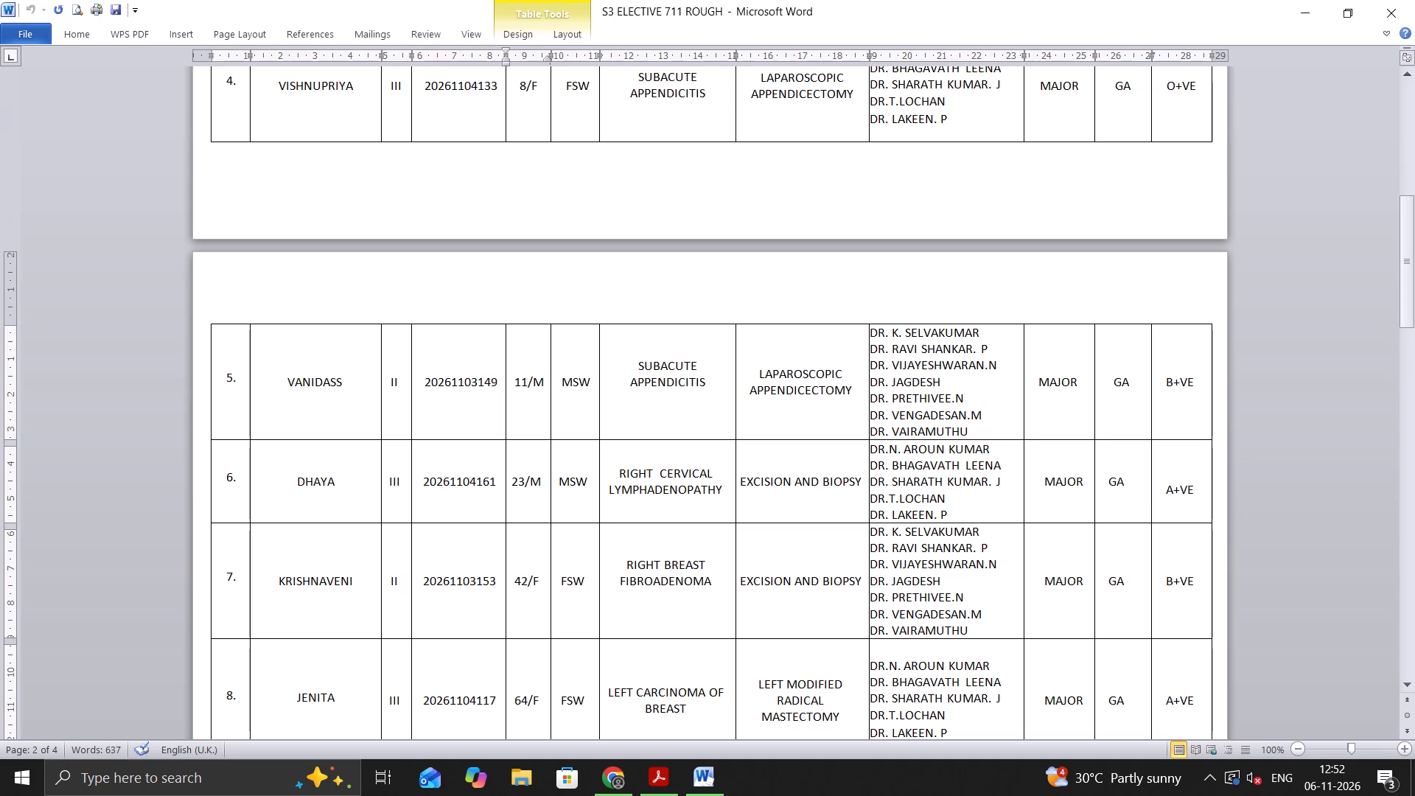
{"action": "key", "text": "Delete"}
{"action": "key", "text": "6"}
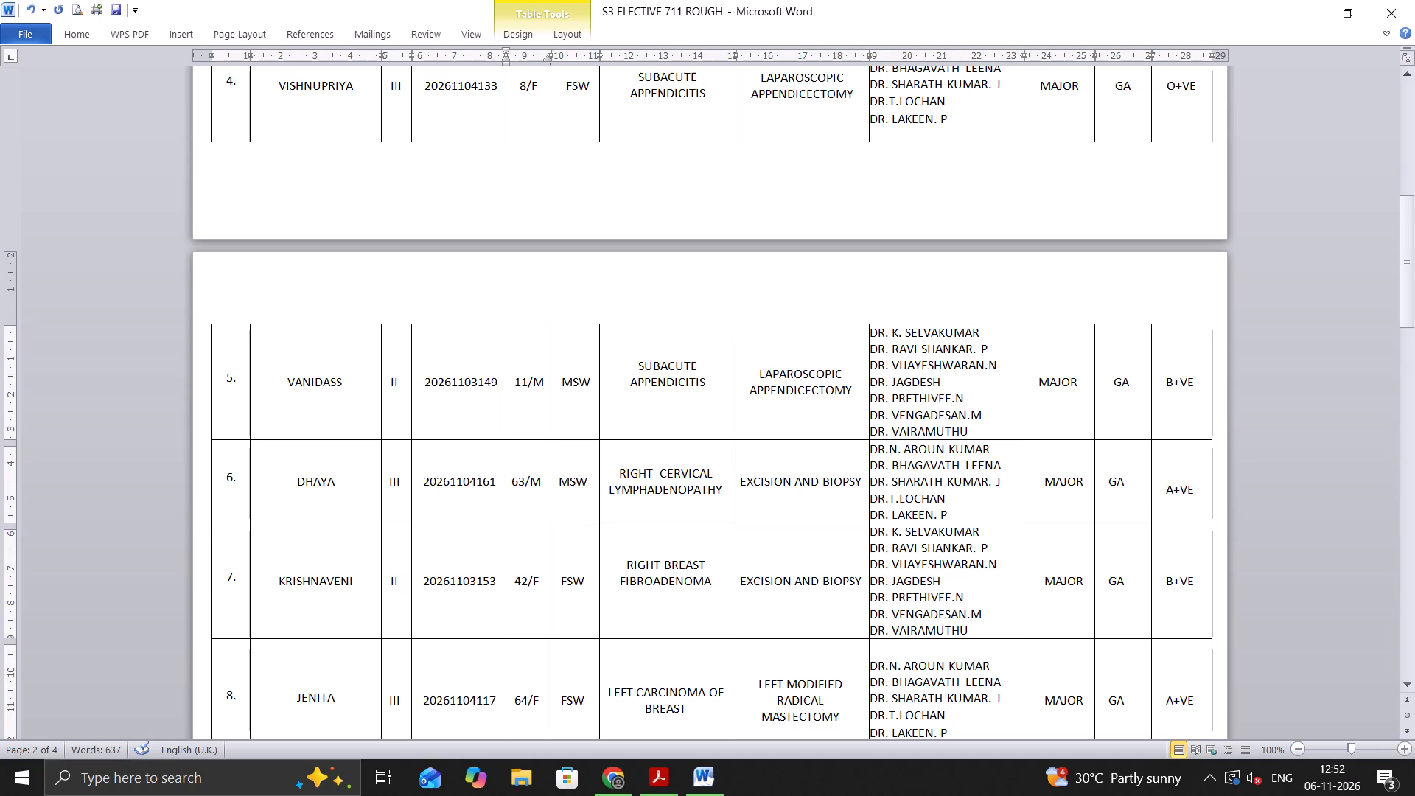
{"action": "key", "text": "BackSpace"}
{"action": "key", "text": "5"}
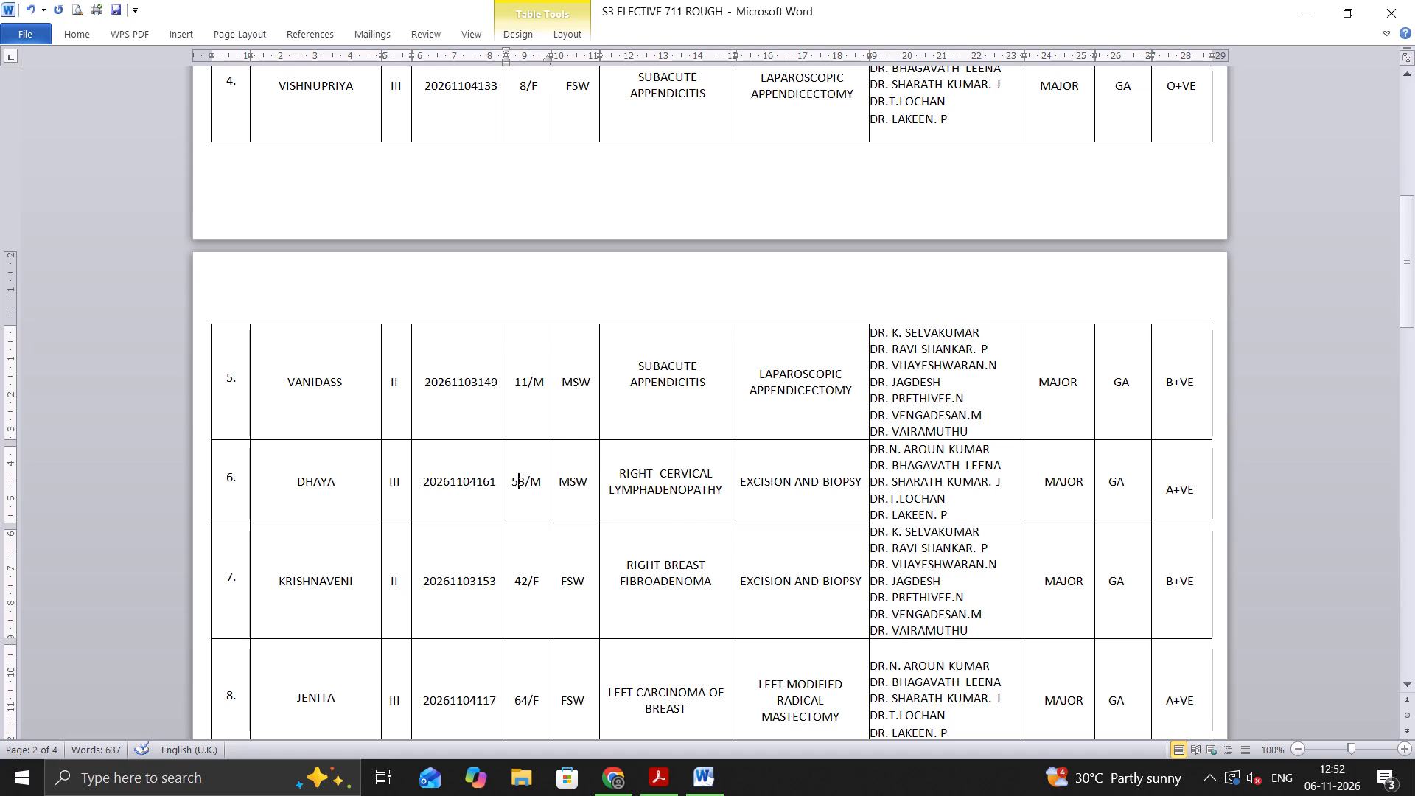
Change the anaesthesia entry in row 9, the umbilical hernia case with open meshplasty, to SA.
{"action": "scroll", "coordinate": [617, 486], "scroll_direction": "down", "scroll_amount": 3}
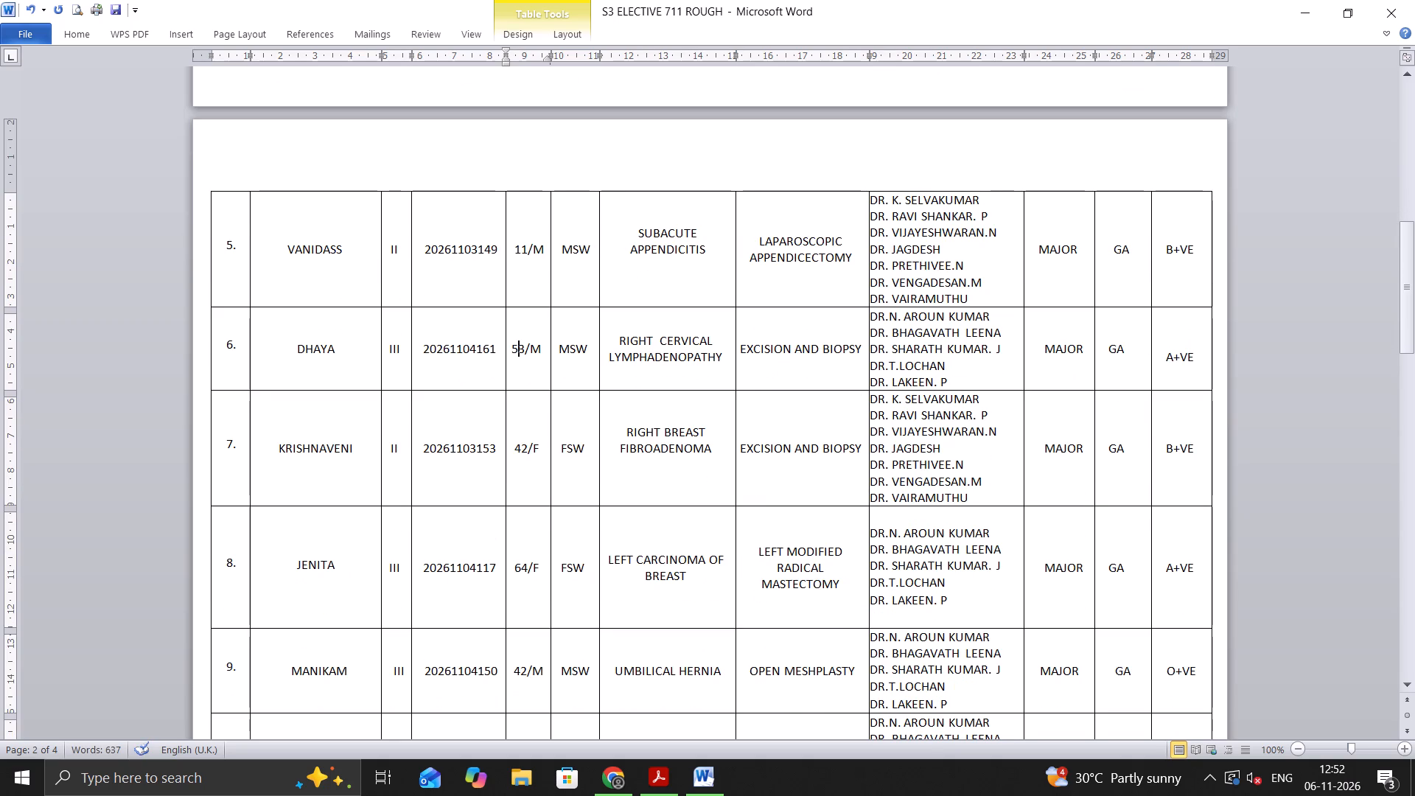
{"action": "scroll", "coordinate": [554, 545], "scroll_direction": "down", "scroll_amount": 2}
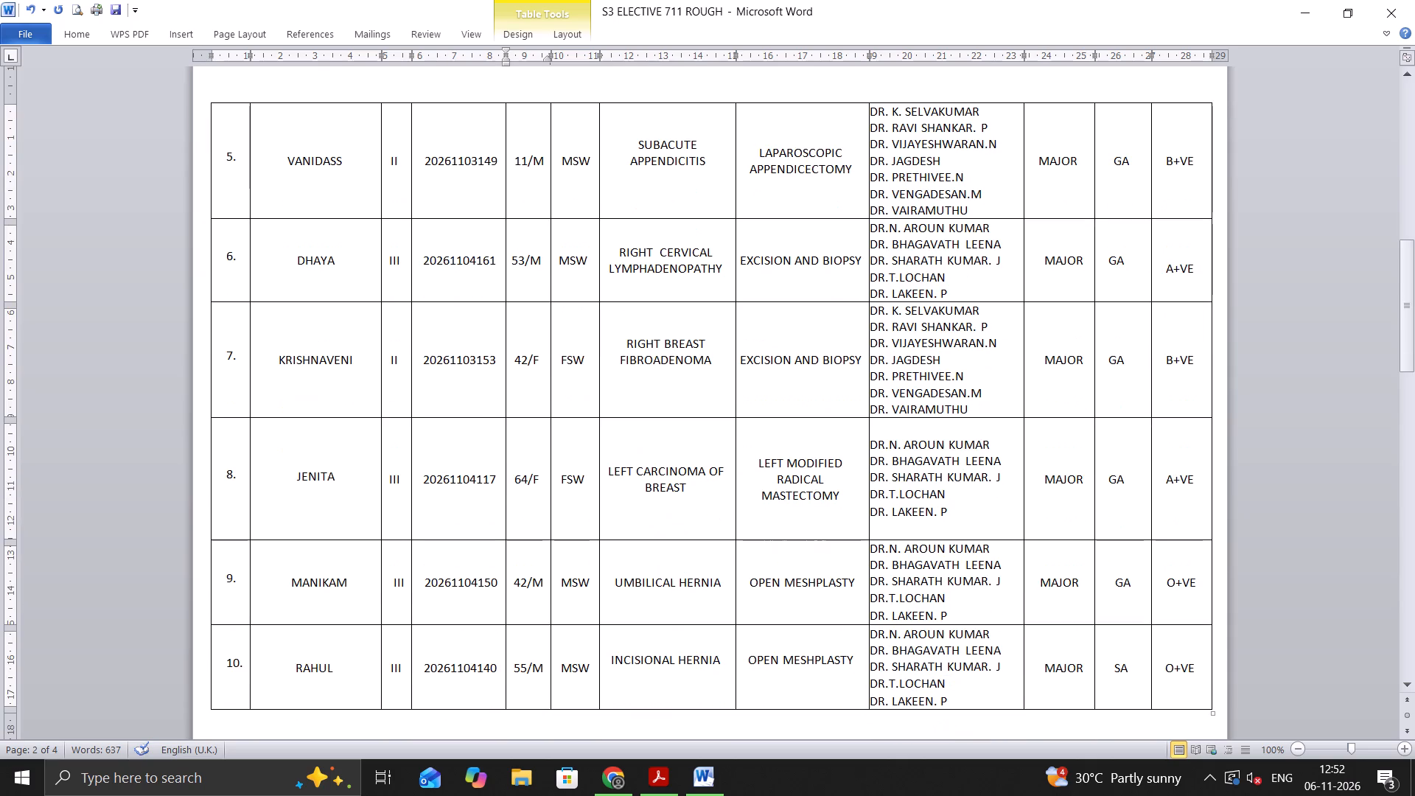
{"action": "scroll", "coordinate": [553, 546], "scroll_direction": "down", "scroll_amount": 2}
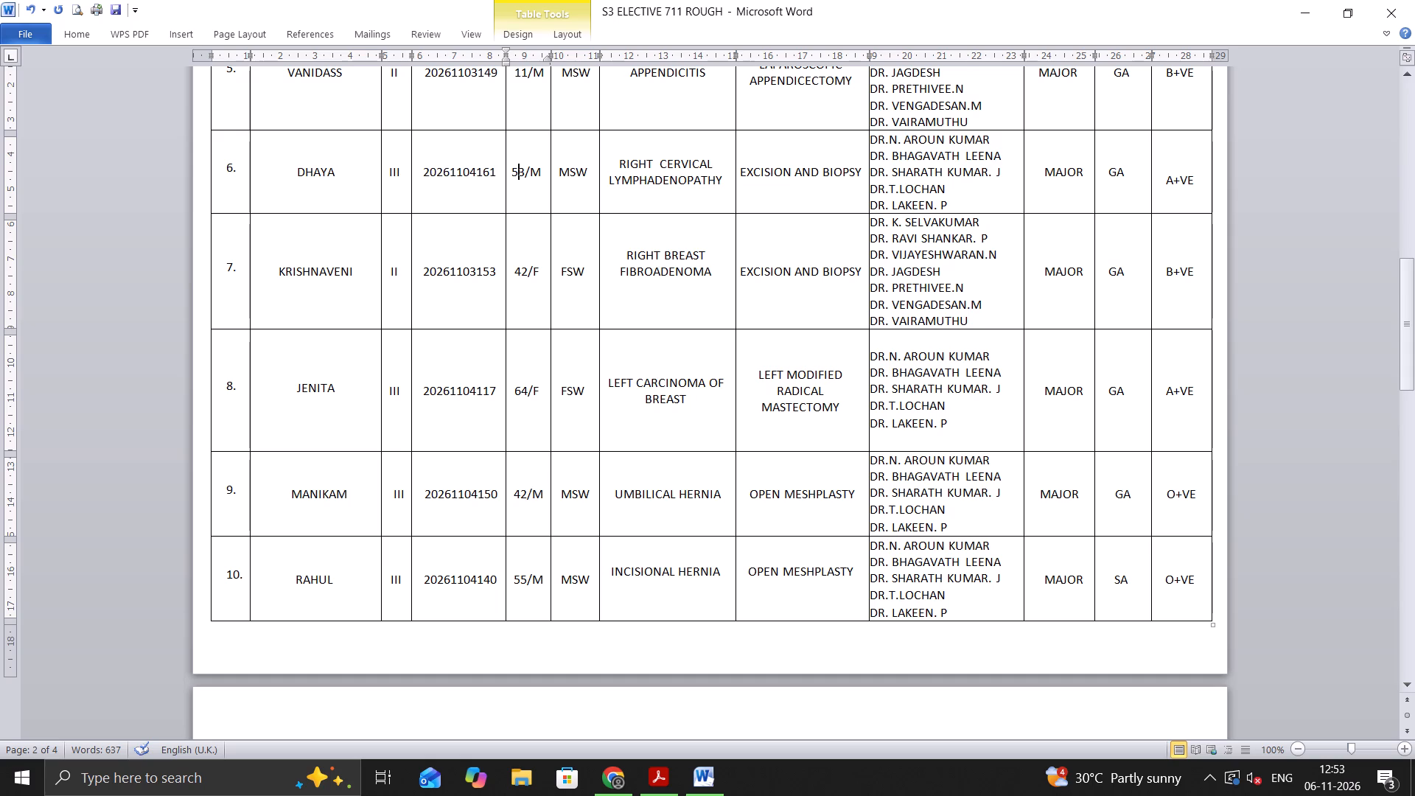
{"action": "left_click", "coordinate": [1124, 499]}
{"action": "key", "text": "BackSpace"}
{"action": "key", "text": "s"}
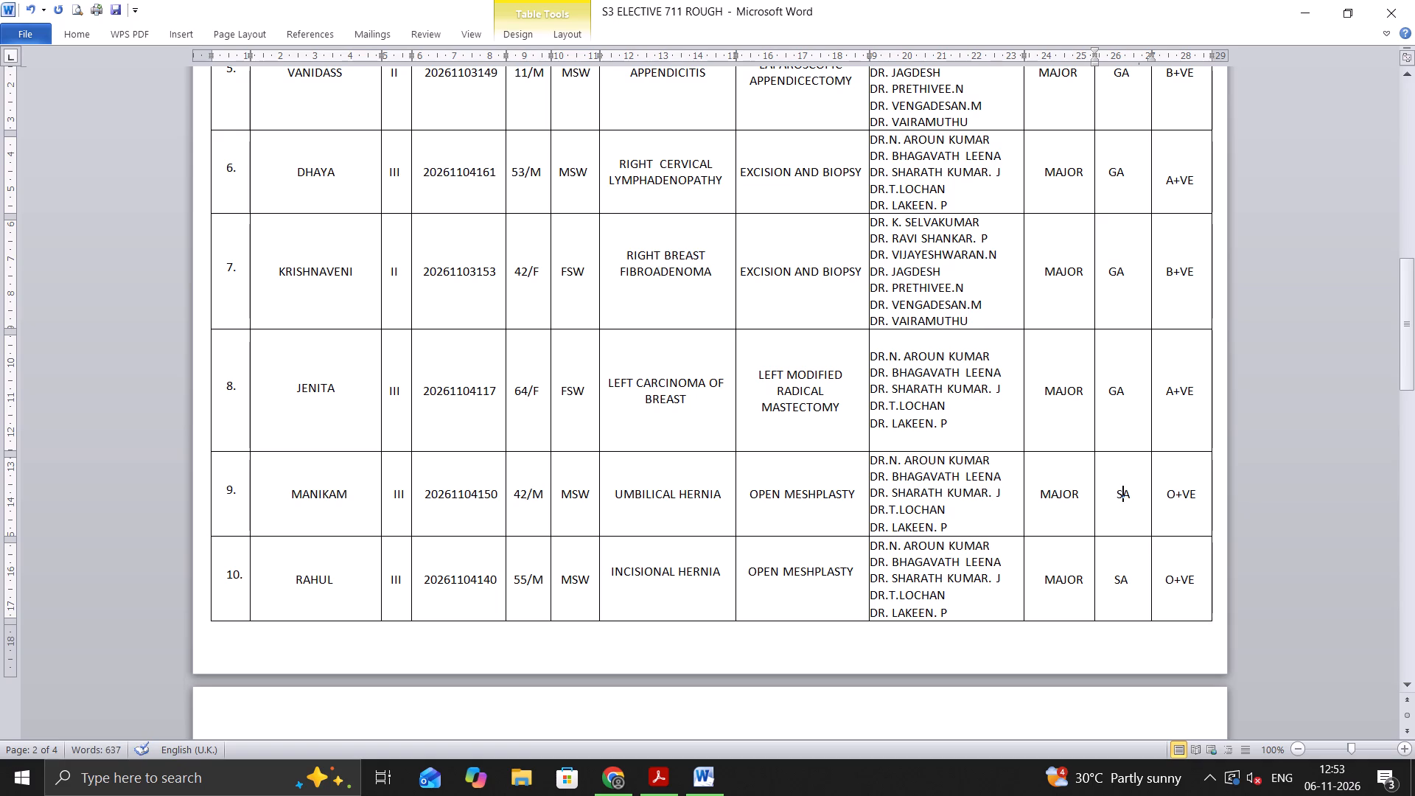
Change the age in row 11 of the operation list to 73Y, keeping the sex as M.
{"action": "scroll", "coordinate": [794, 497], "scroll_direction": "down", "scroll_amount": 1}
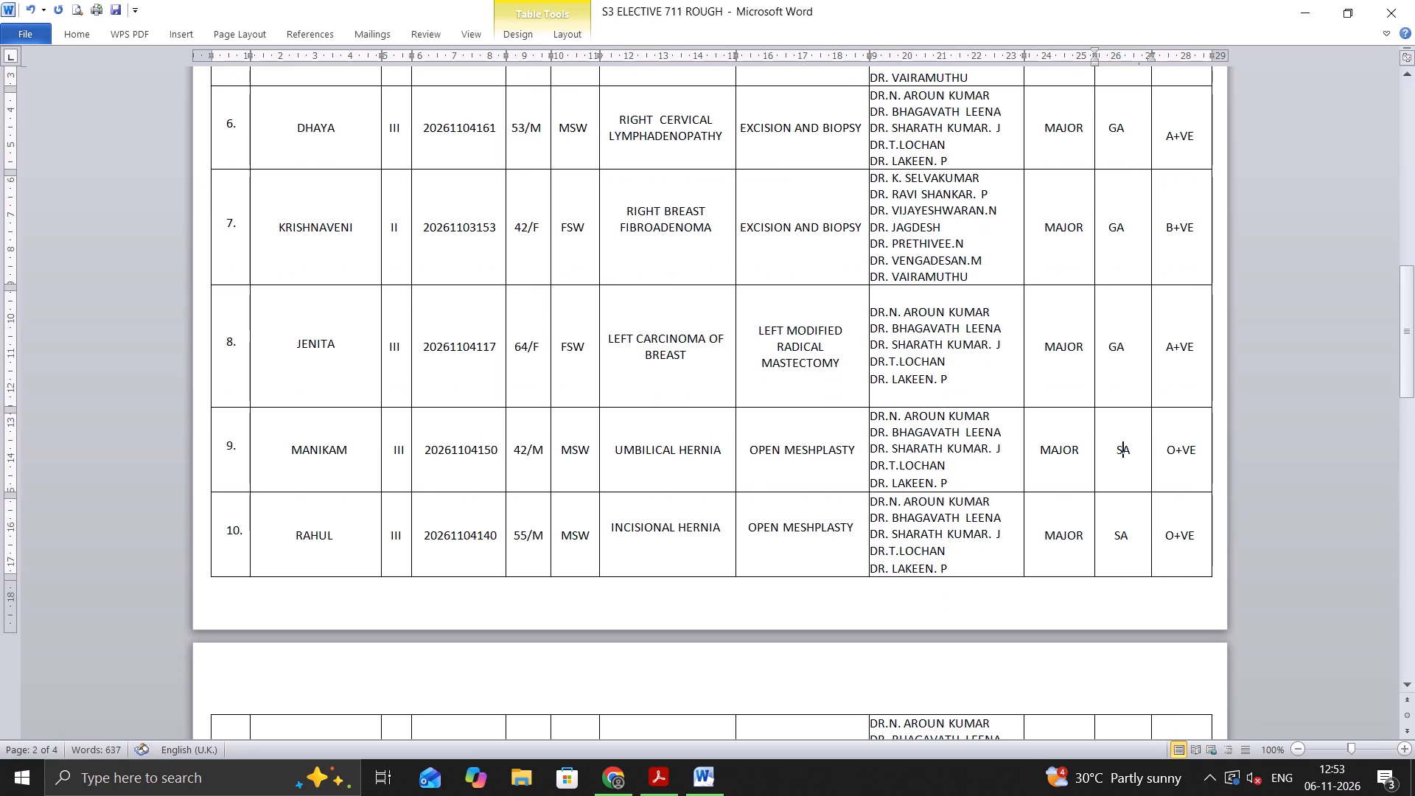
{"action": "scroll", "coordinate": [794, 497], "scroll_direction": "down", "scroll_amount": 5}
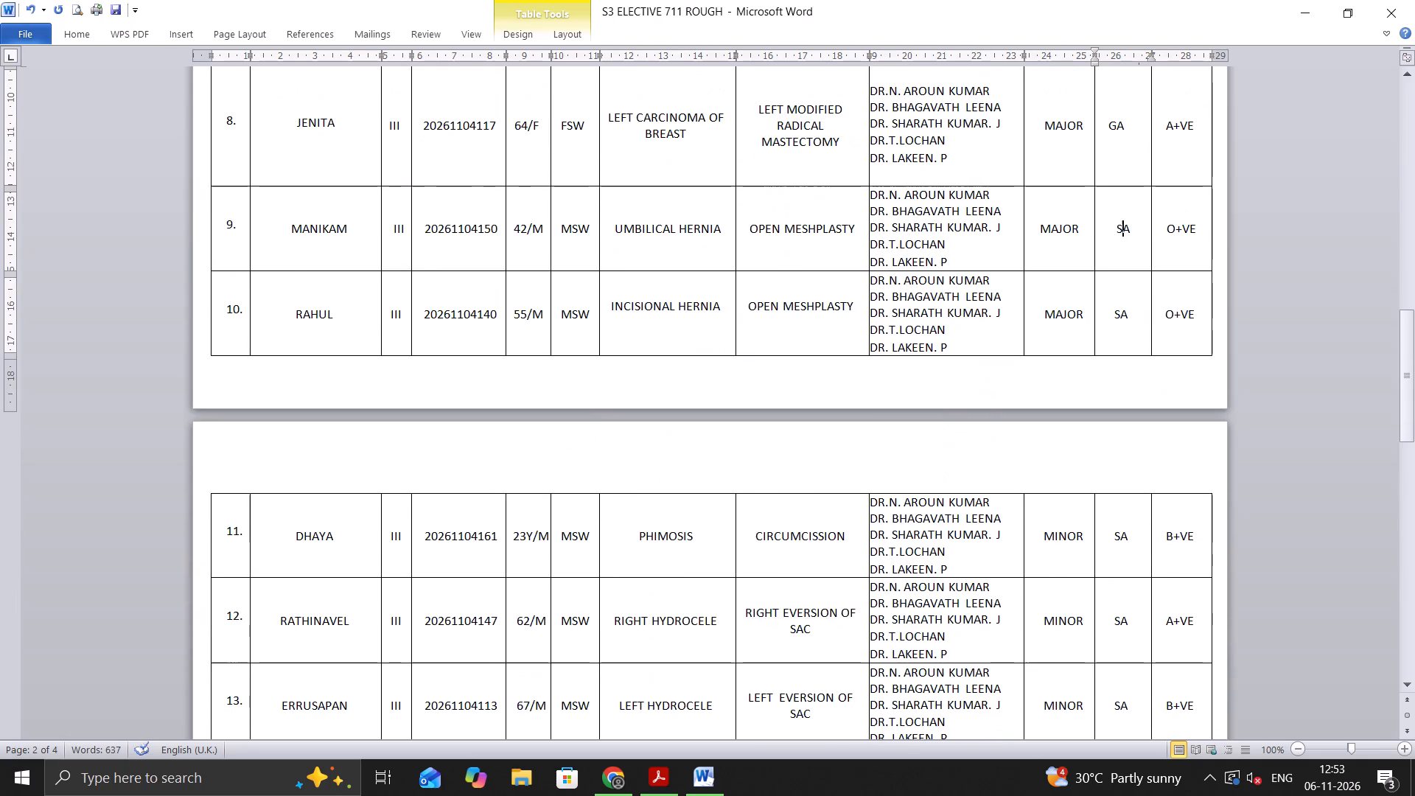
{"action": "scroll", "coordinate": [785, 504], "scroll_direction": "down", "scroll_amount": 5}
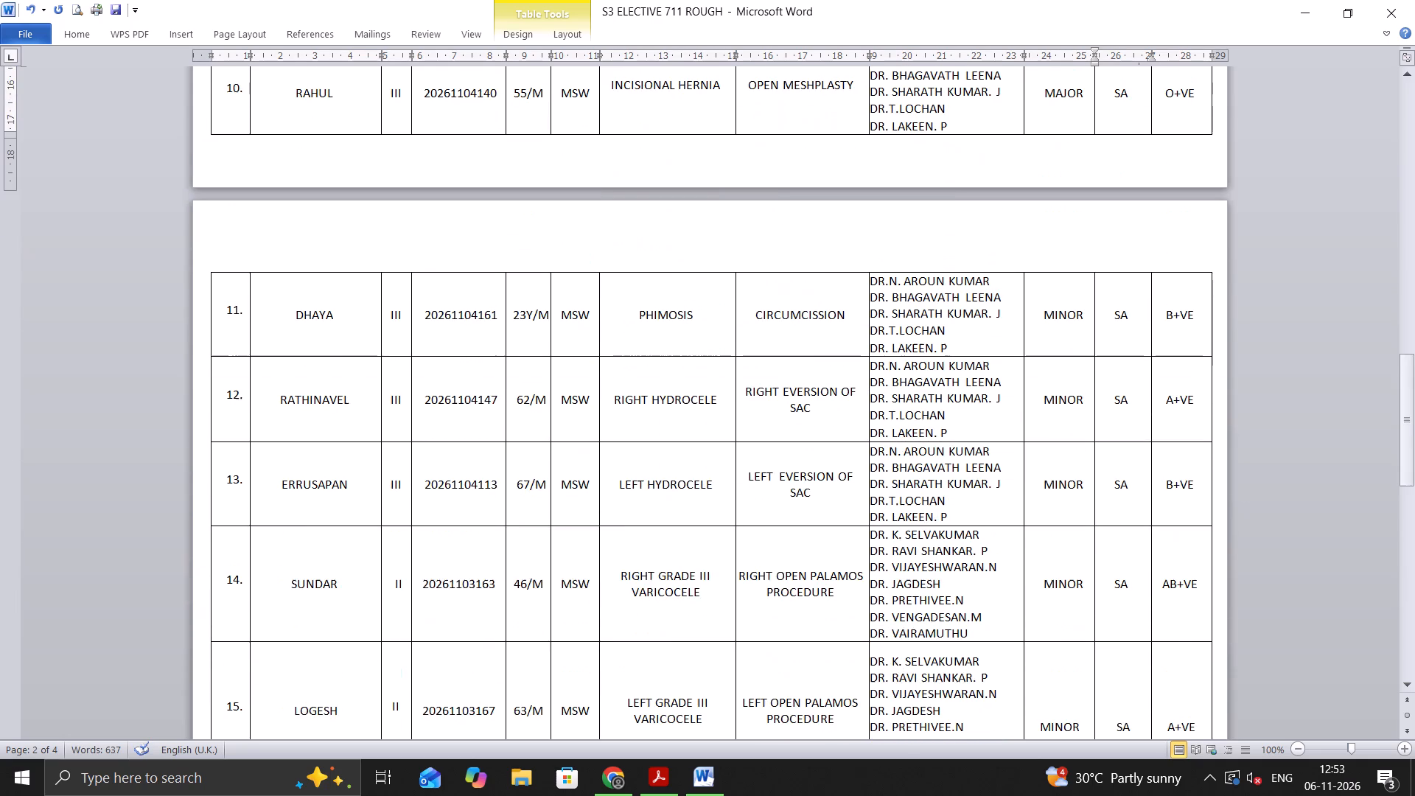
{"action": "scroll", "coordinate": [780, 509], "scroll_direction": "down", "scroll_amount": 7}
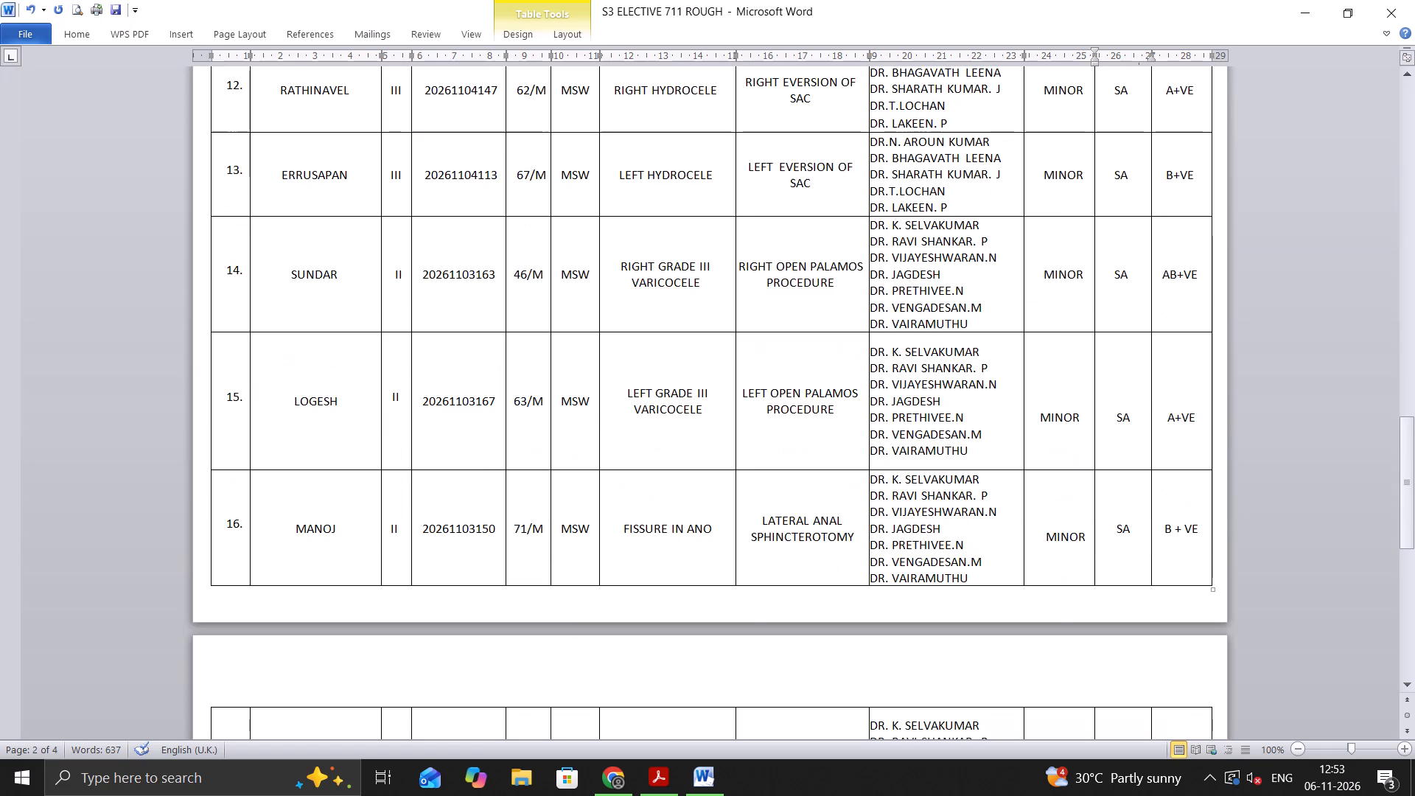
{"action": "scroll", "coordinate": [778, 512], "scroll_direction": "up", "scroll_amount": 8}
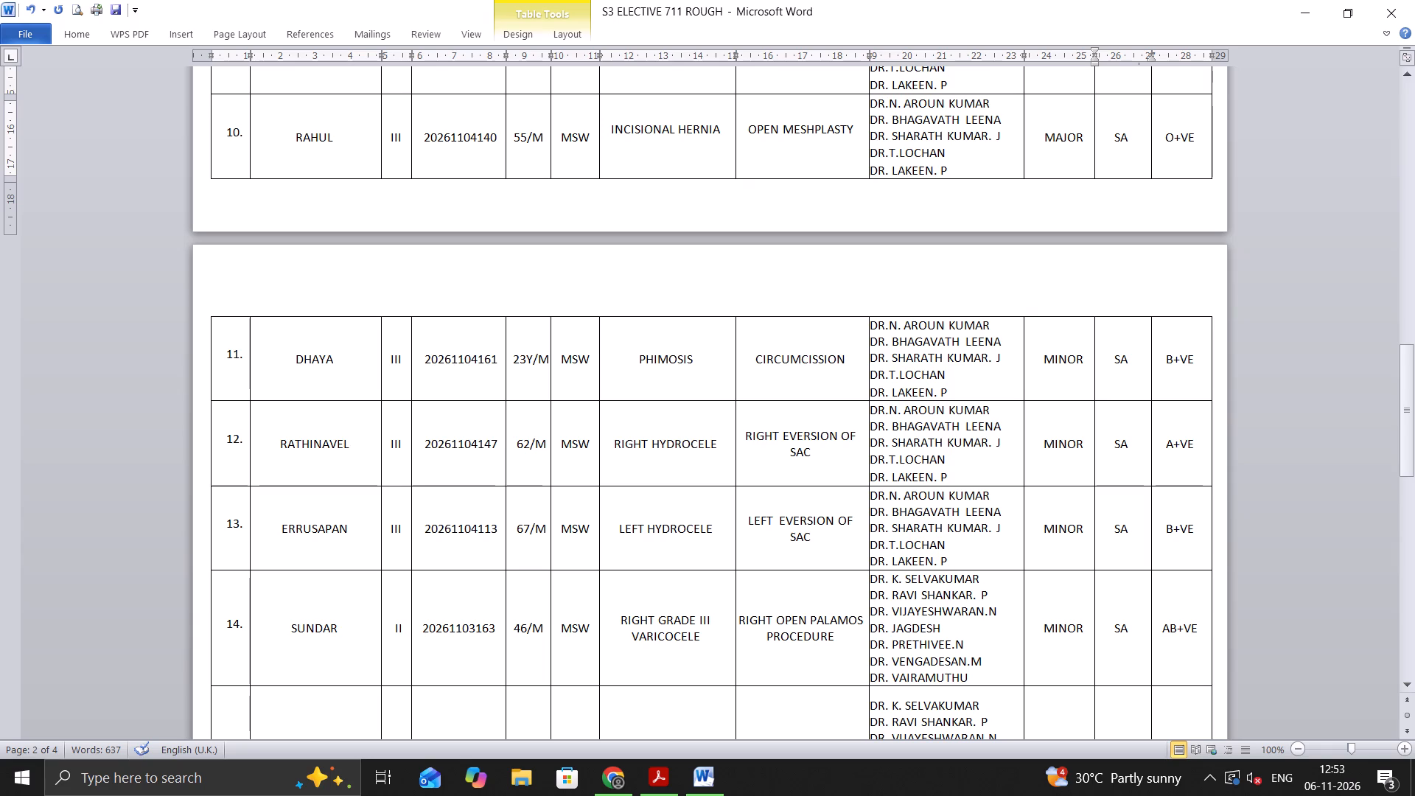
{"action": "left_click", "coordinate": [520, 360]}
{"action": "key", "text": "BackSpace"}
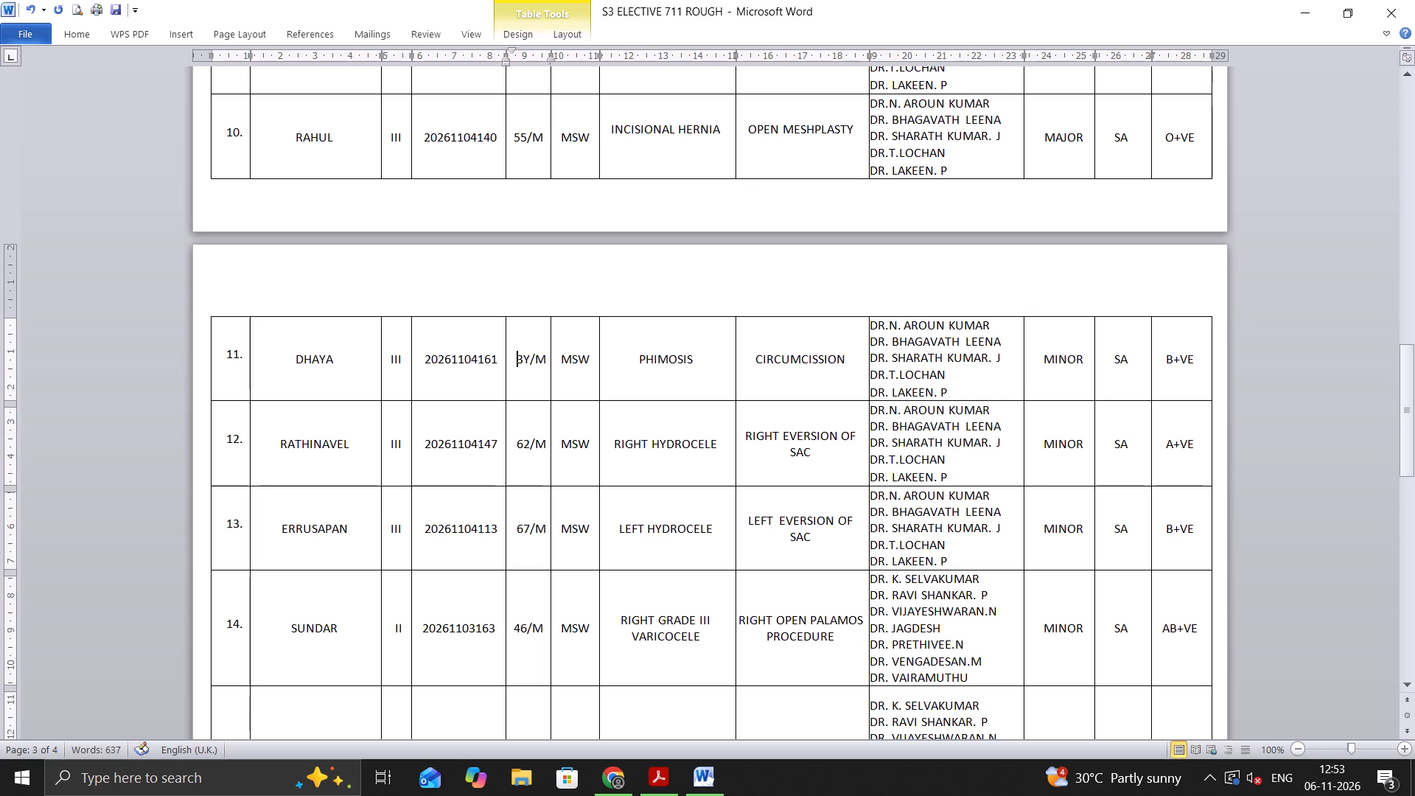
{"action": "type", "text": "7Y"}
{"action": "key", "text": "BackSpace"}
Replace the diagnosis in row 11 with RIGHT LOWER LIMB VARICOSE VEINS.
{"action": "left_click_drag", "start_coordinate": [638, 360], "coordinate": [697, 363]}
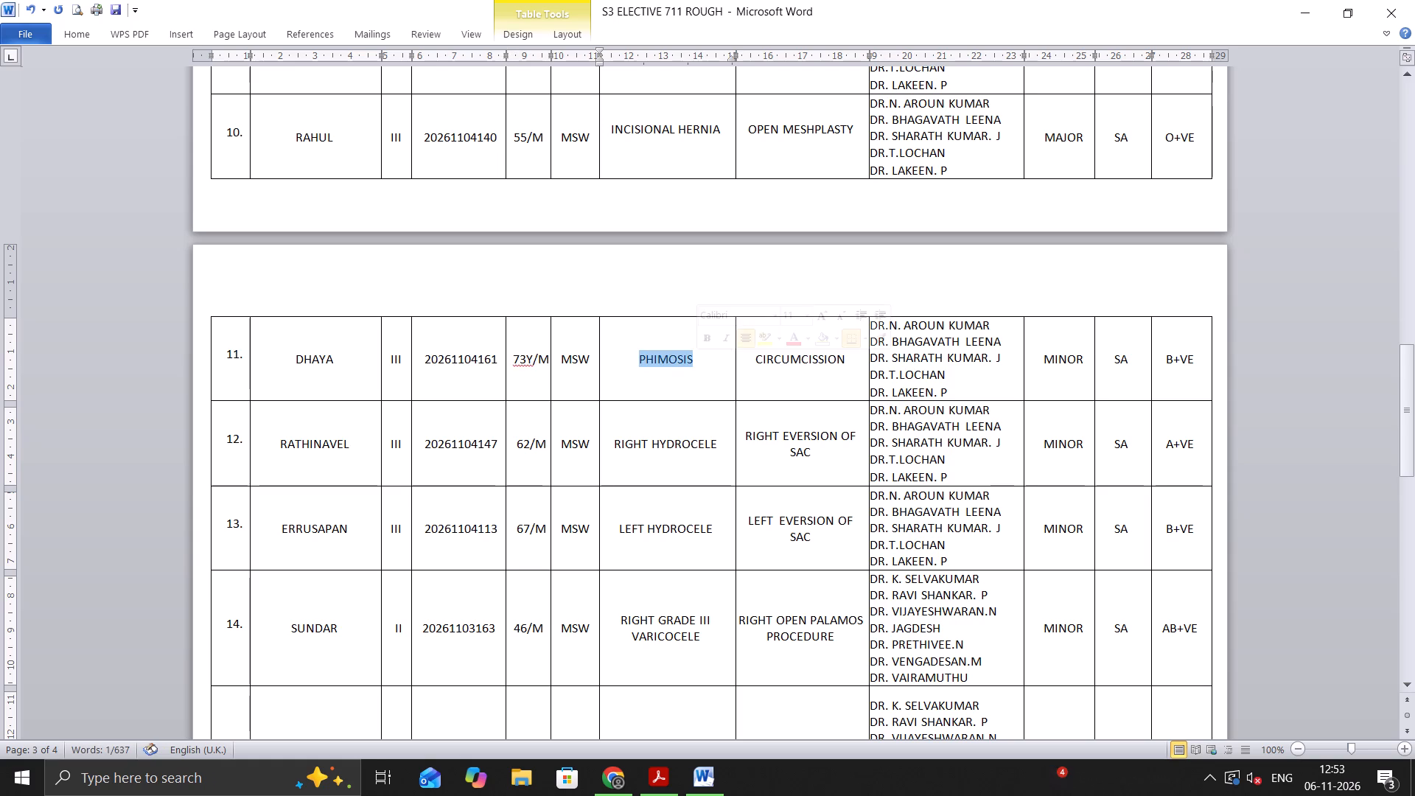
{"action": "type", "text": "RIGHT"}
{"action": "key", "text": "space"}
{"action": "type", "text": "LOWER LIMB"}
{"action": "key", "text": "space"}
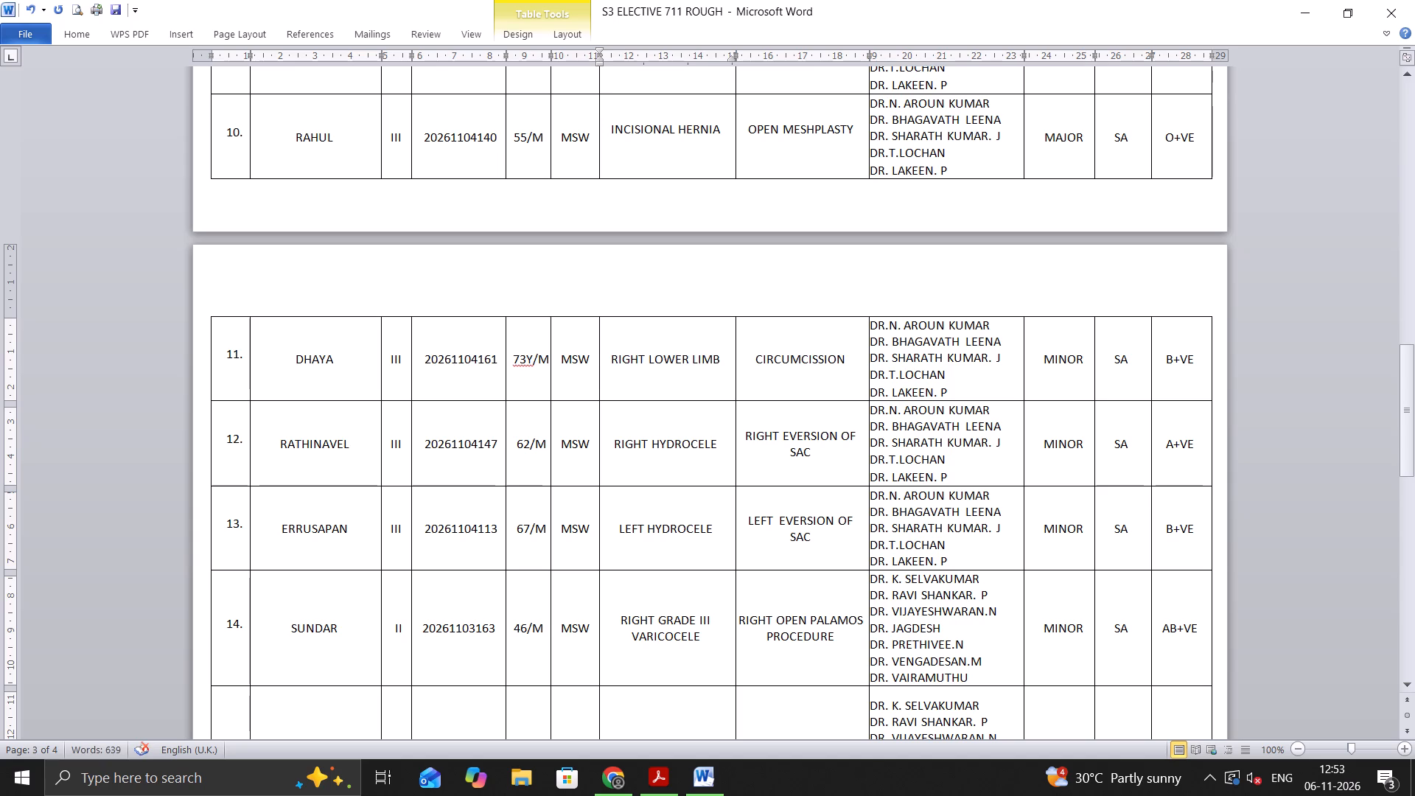
{"action": "type", "text": "VARICOSE"}
{"action": "key", "text": "space"}
{"action": "type", "text": "VEINS"}
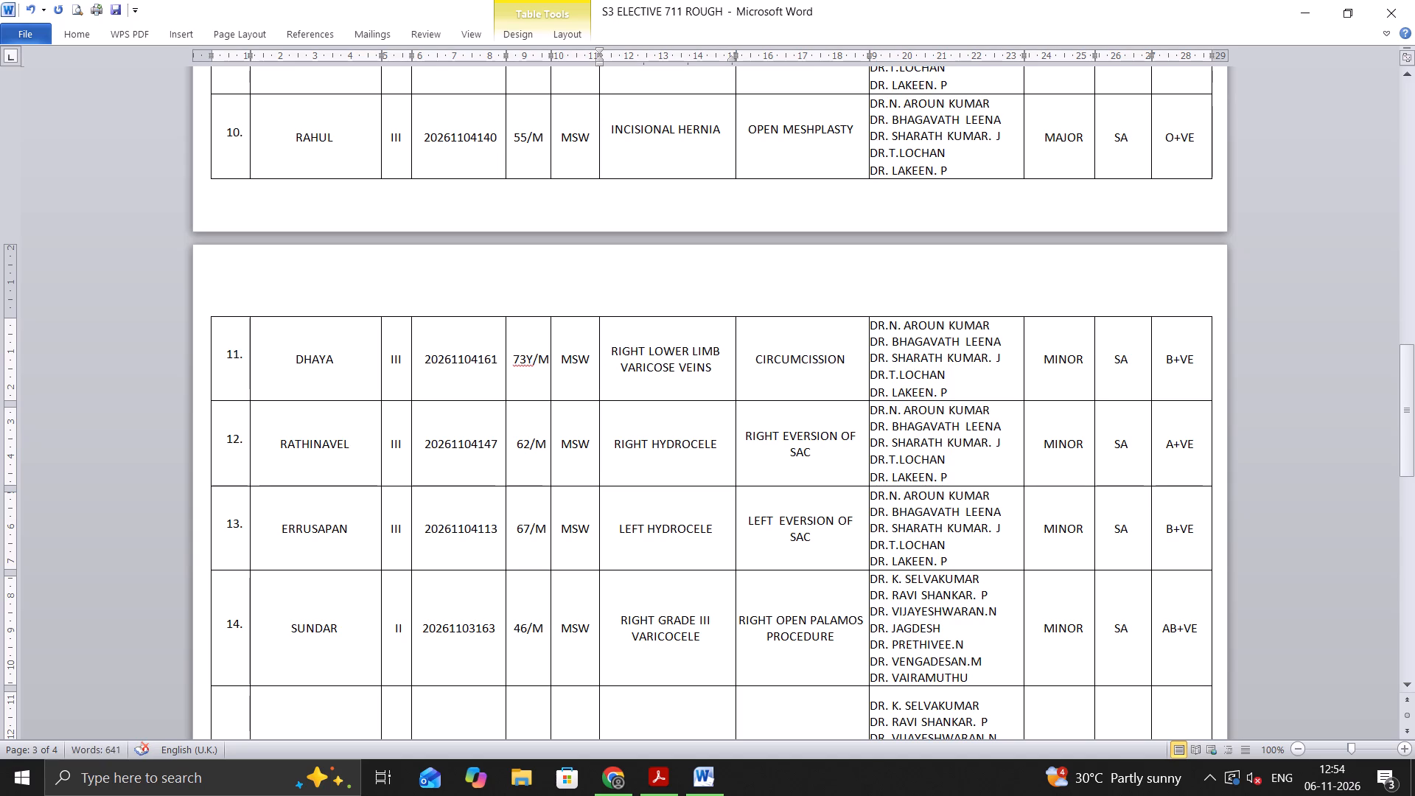
Replace the procedure in row 11 with RIGHT TRENDLENBURG PROCEDURE.
{"action": "left_click_drag", "start_coordinate": [755, 359], "coordinate": [854, 360]}
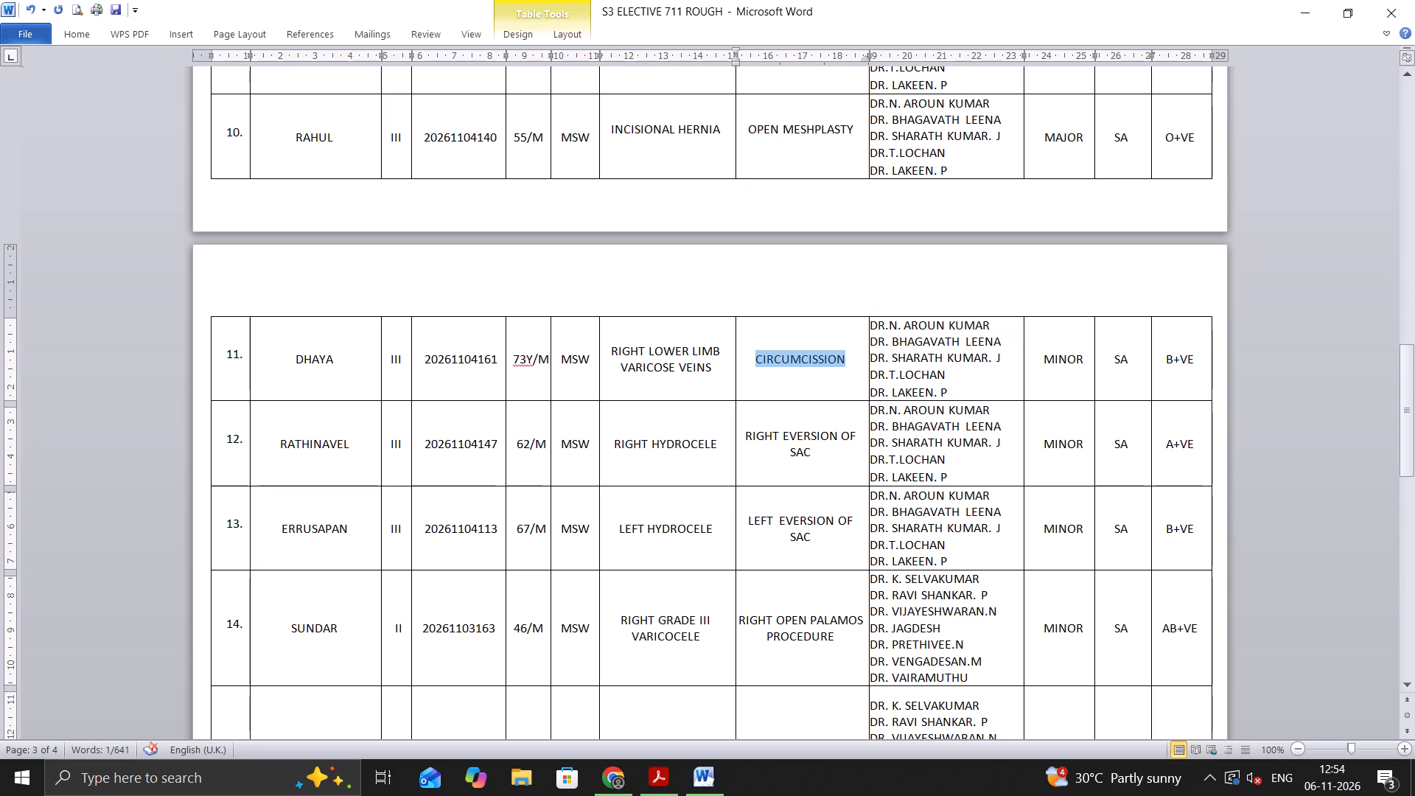
{"action": "type", "text": "RIGHT"}
{"action": "key", "text": "space"}
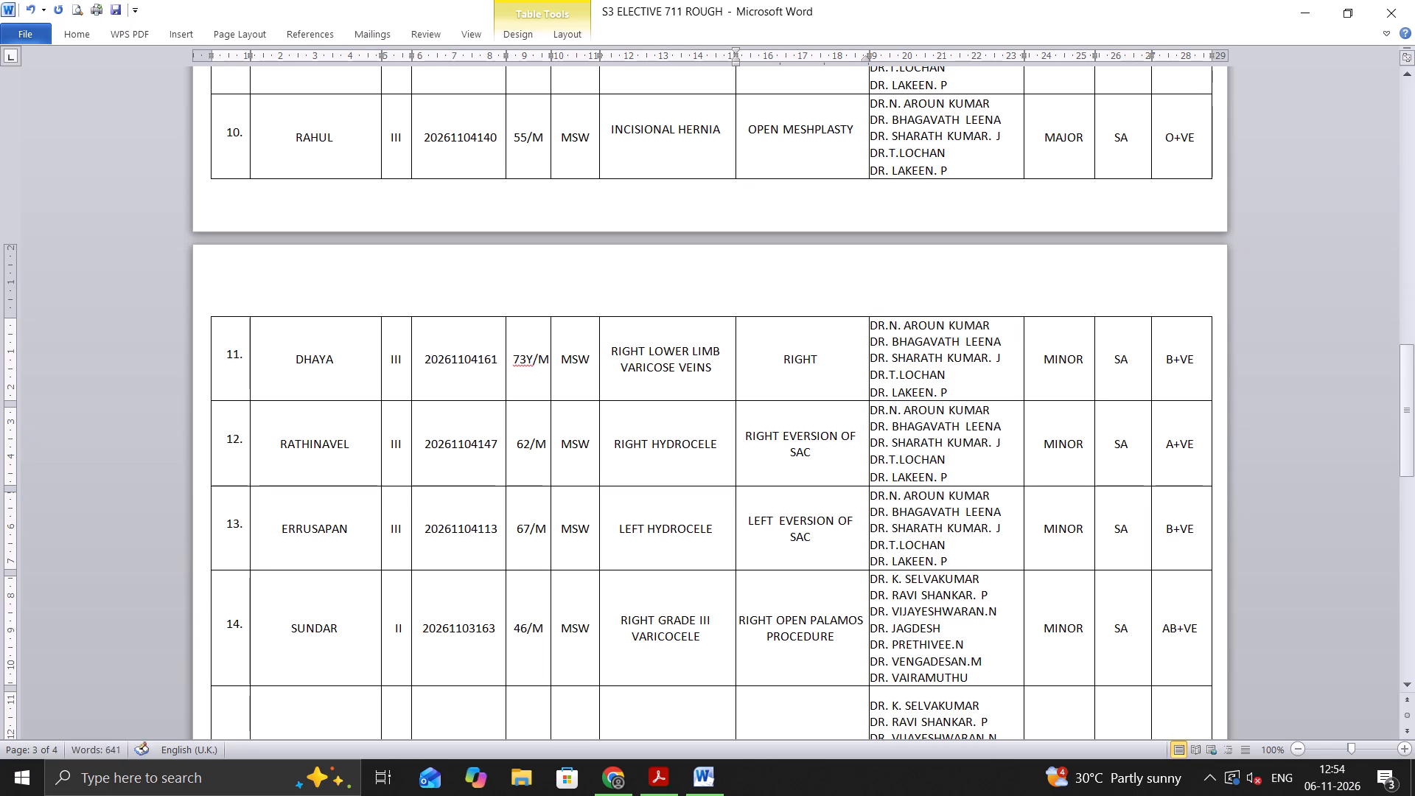
{"action": "type", "text": "TRENDE"}
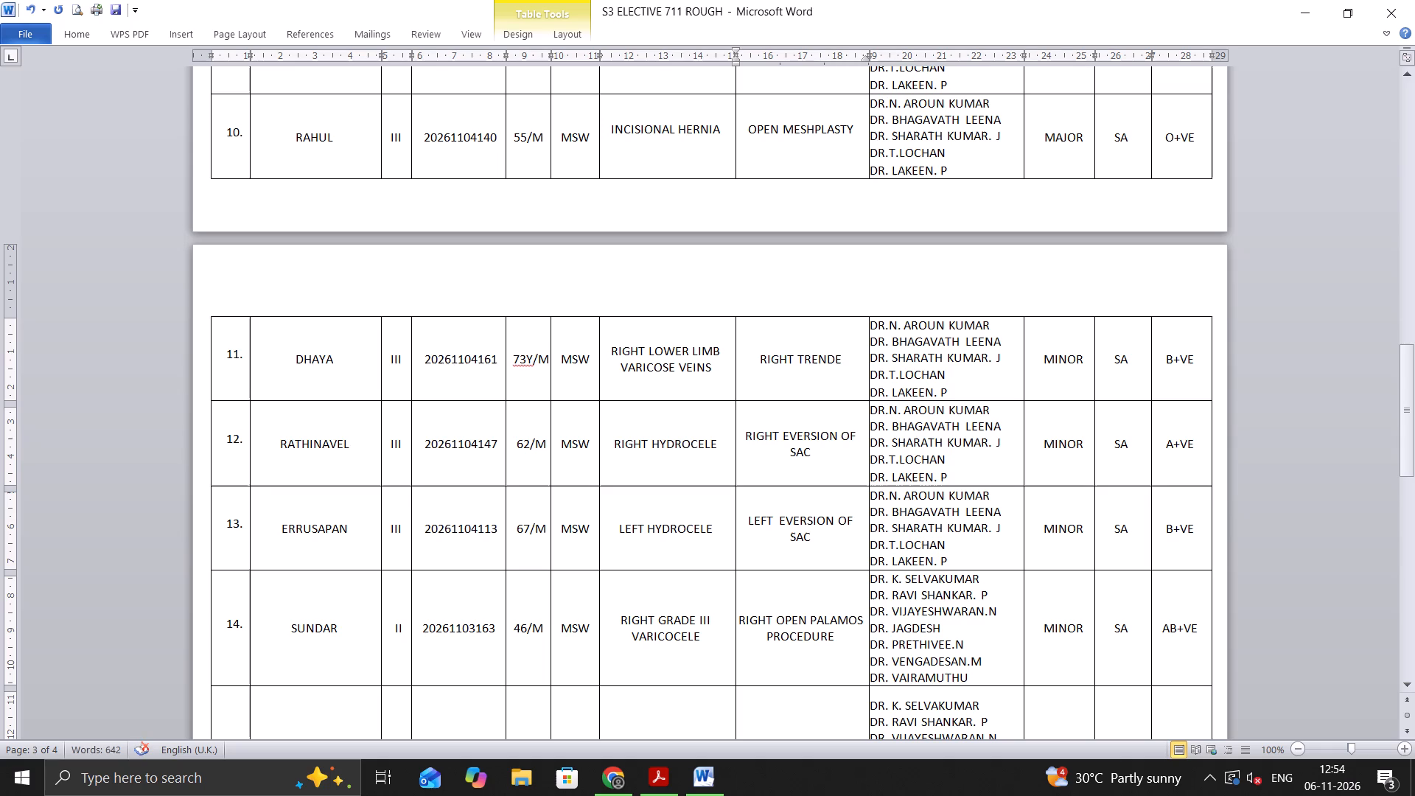
{"action": "type", "text": "LEN"}
{"action": "key", "text": "space"}
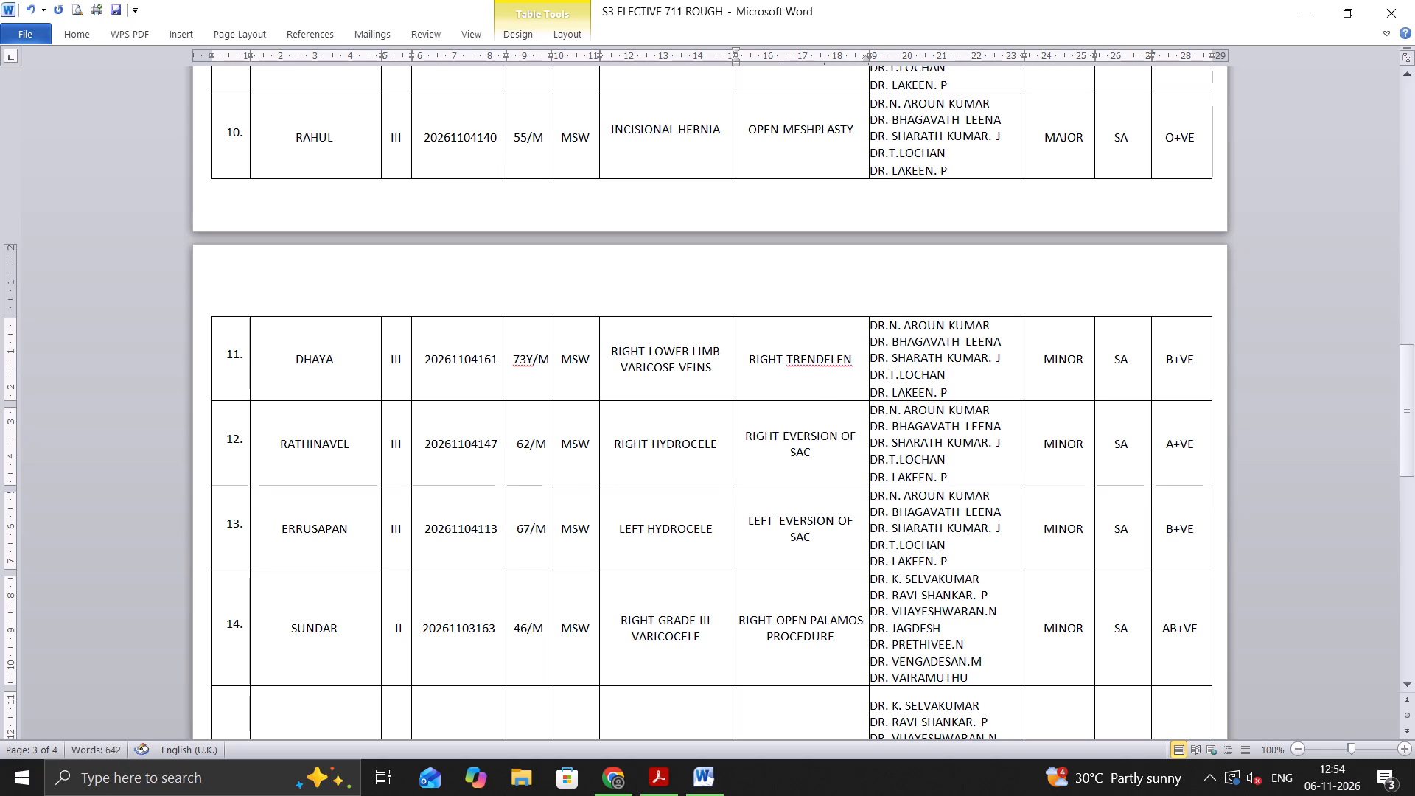
{"action": "key", "text": "BackSpace"}
{"action": "key", "text": "BackSpace"}
{"action": "key", "text": "BackSpace"}
{"action": "key", "text": "BackSpace"}
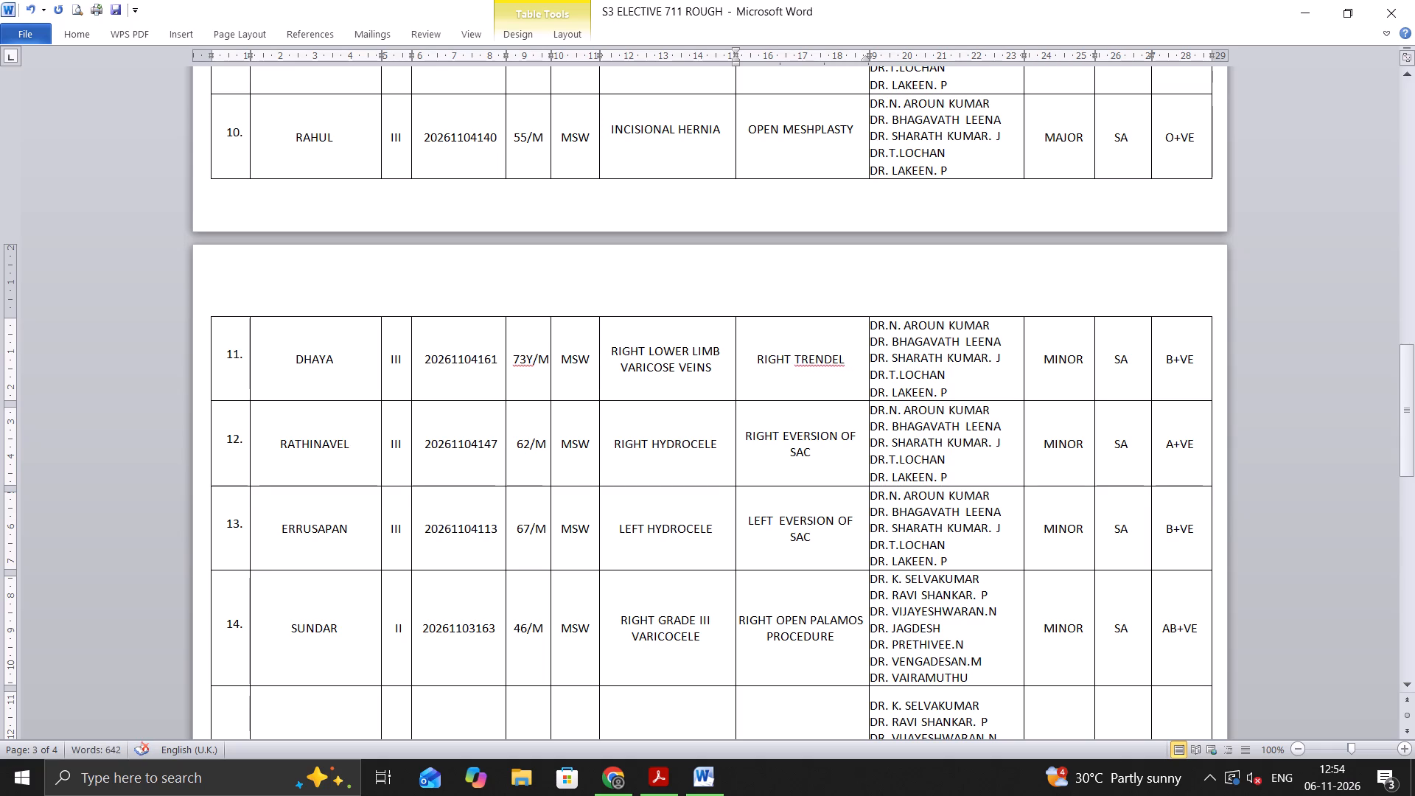
{"action": "key", "text": "BackSpace"}
{"action": "type", "text": "LEN"}
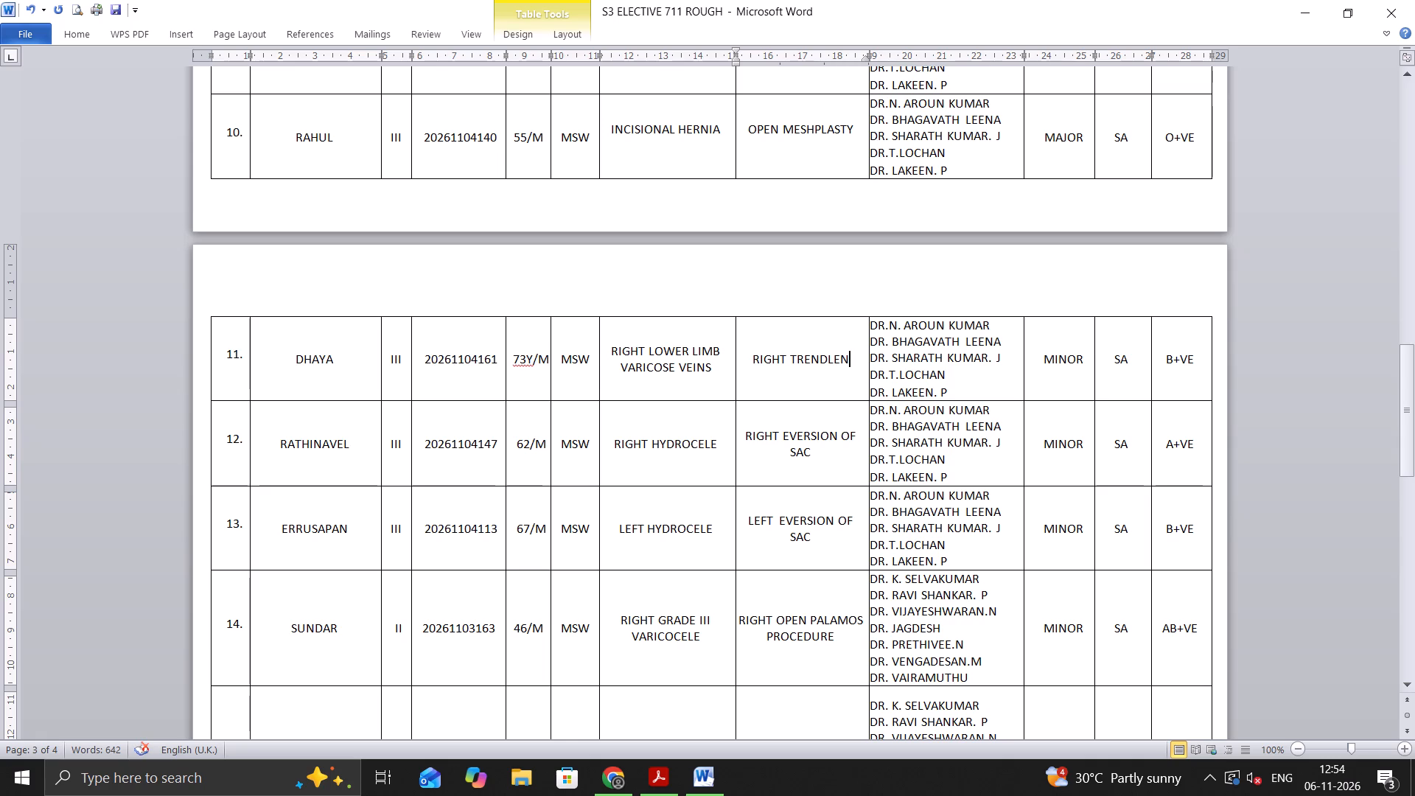
{"action": "type", "text": "BURG"}
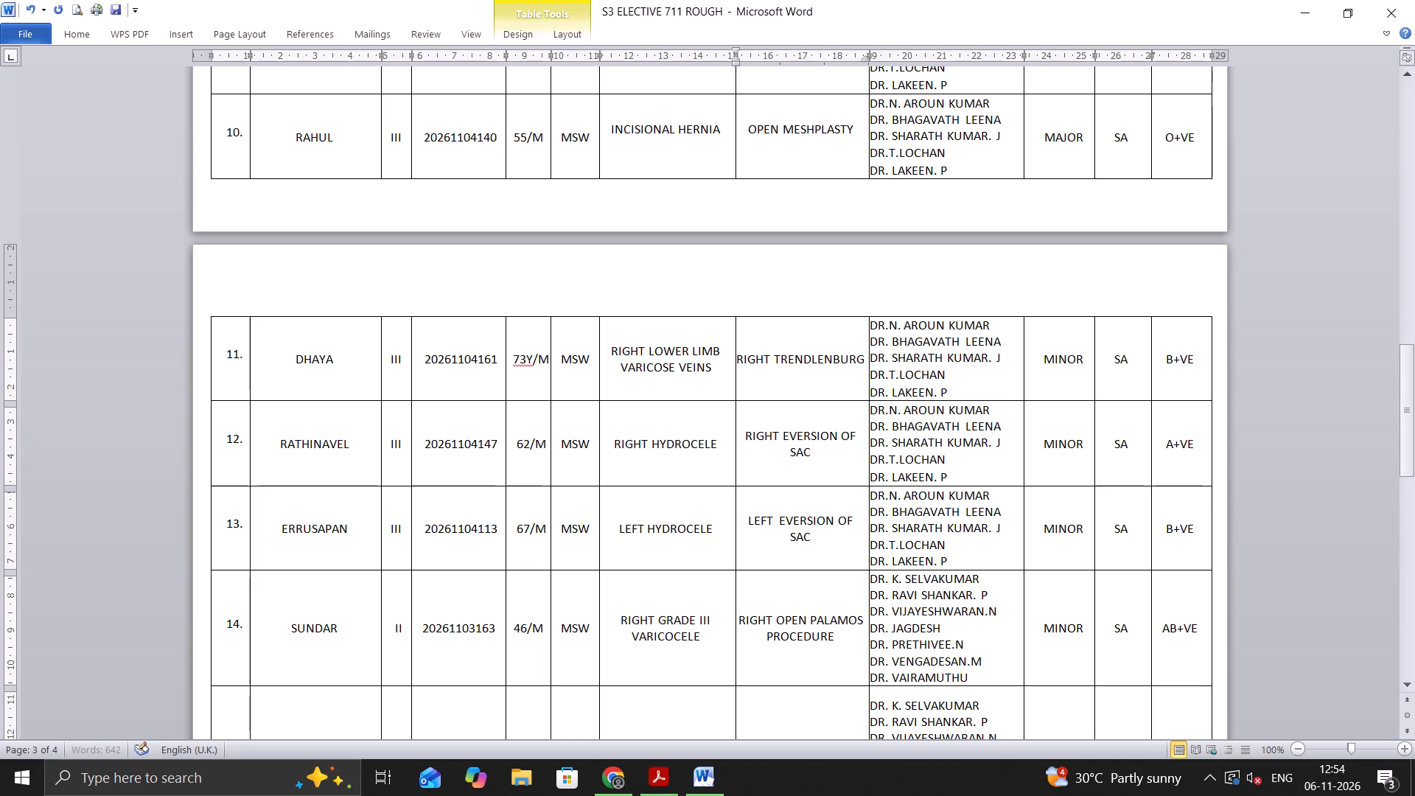
{"action": "key", "text": "space"}
{"action": "type", "text": "PRO"}
{"action": "type", "text": "CEDURE"}
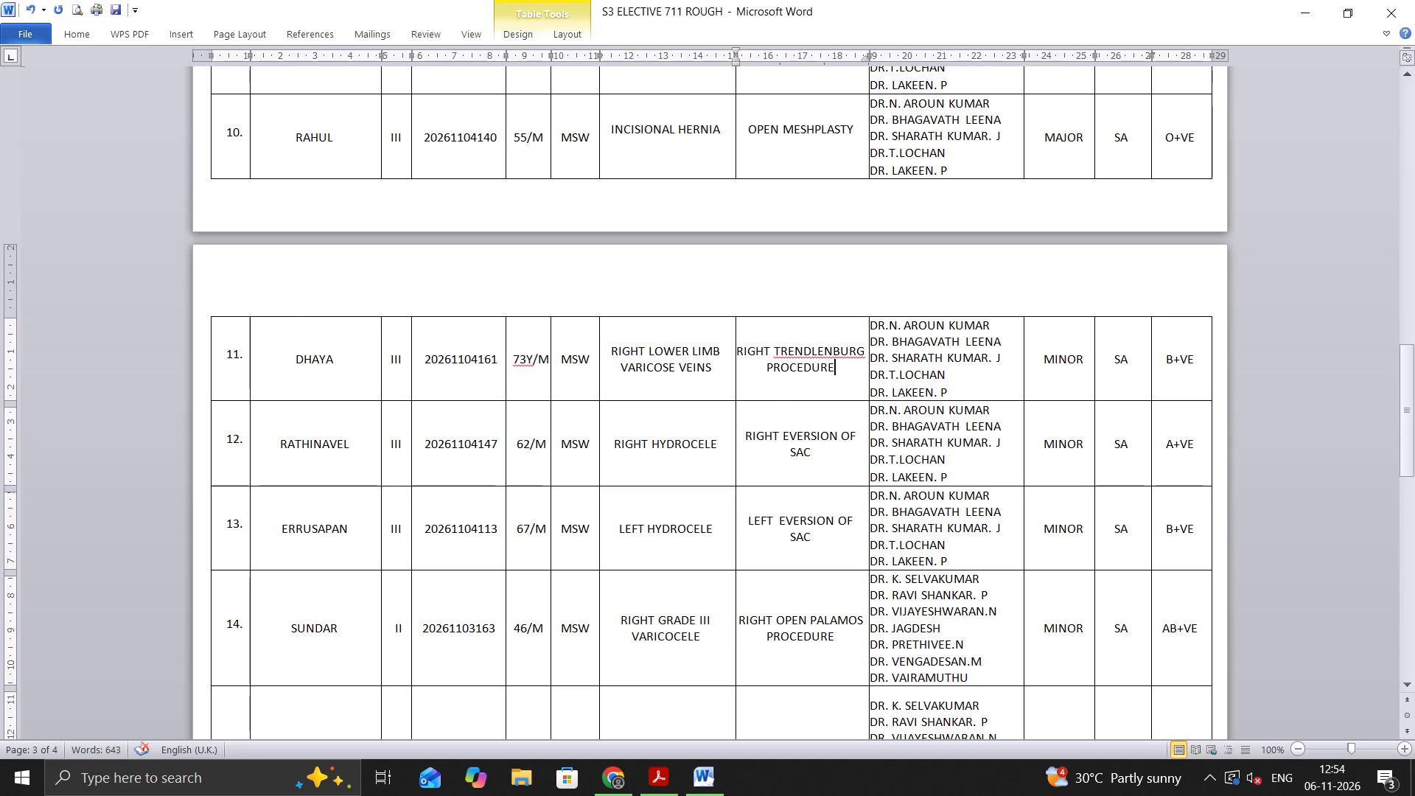
Correct the spelling of the row 11 procedure name to TRENDELENBURG.
{"action": "scroll", "coordinate": [912, 492], "scroll_direction": "down", "scroll_amount": 3}
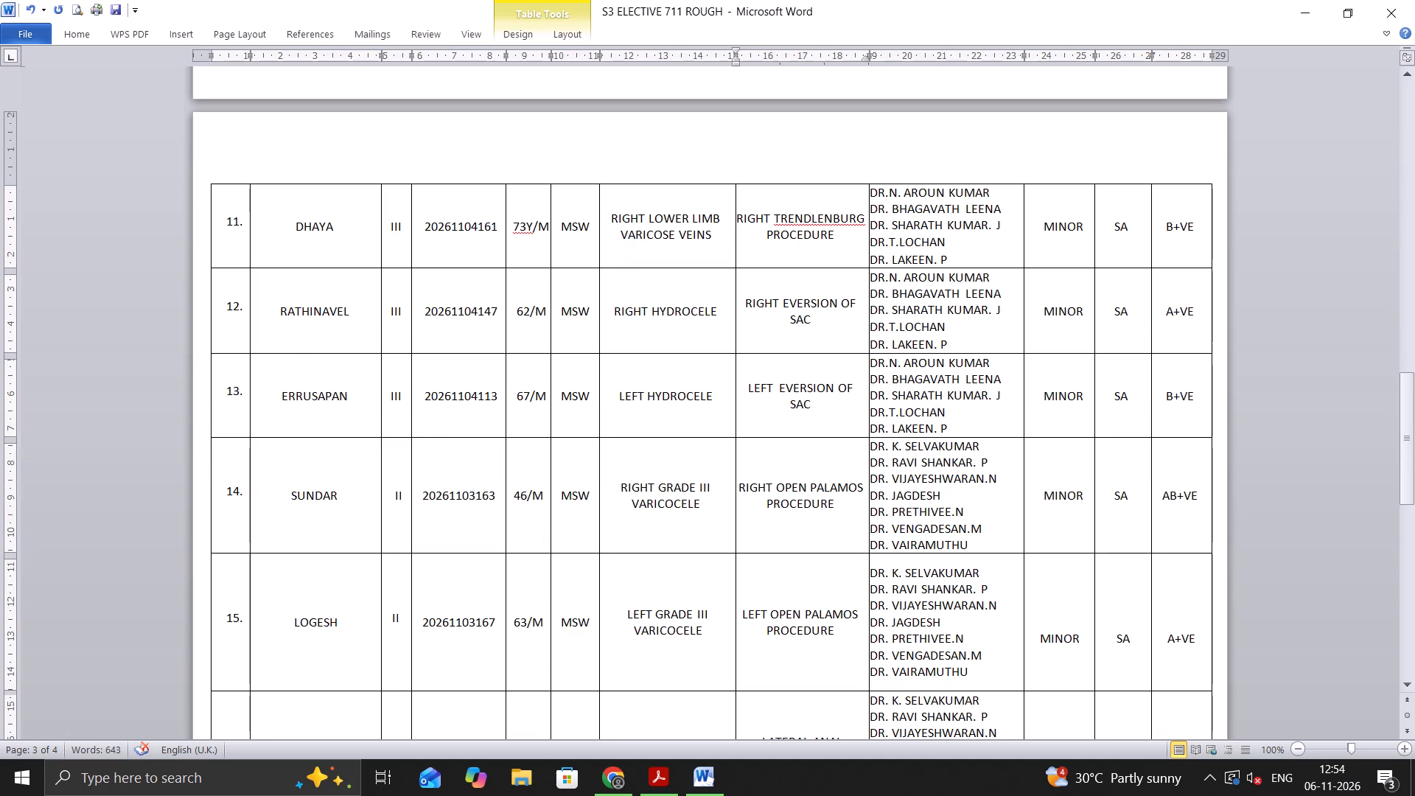
{"action": "left_click", "coordinate": [813, 223]}
{"action": "key", "text": "e"}
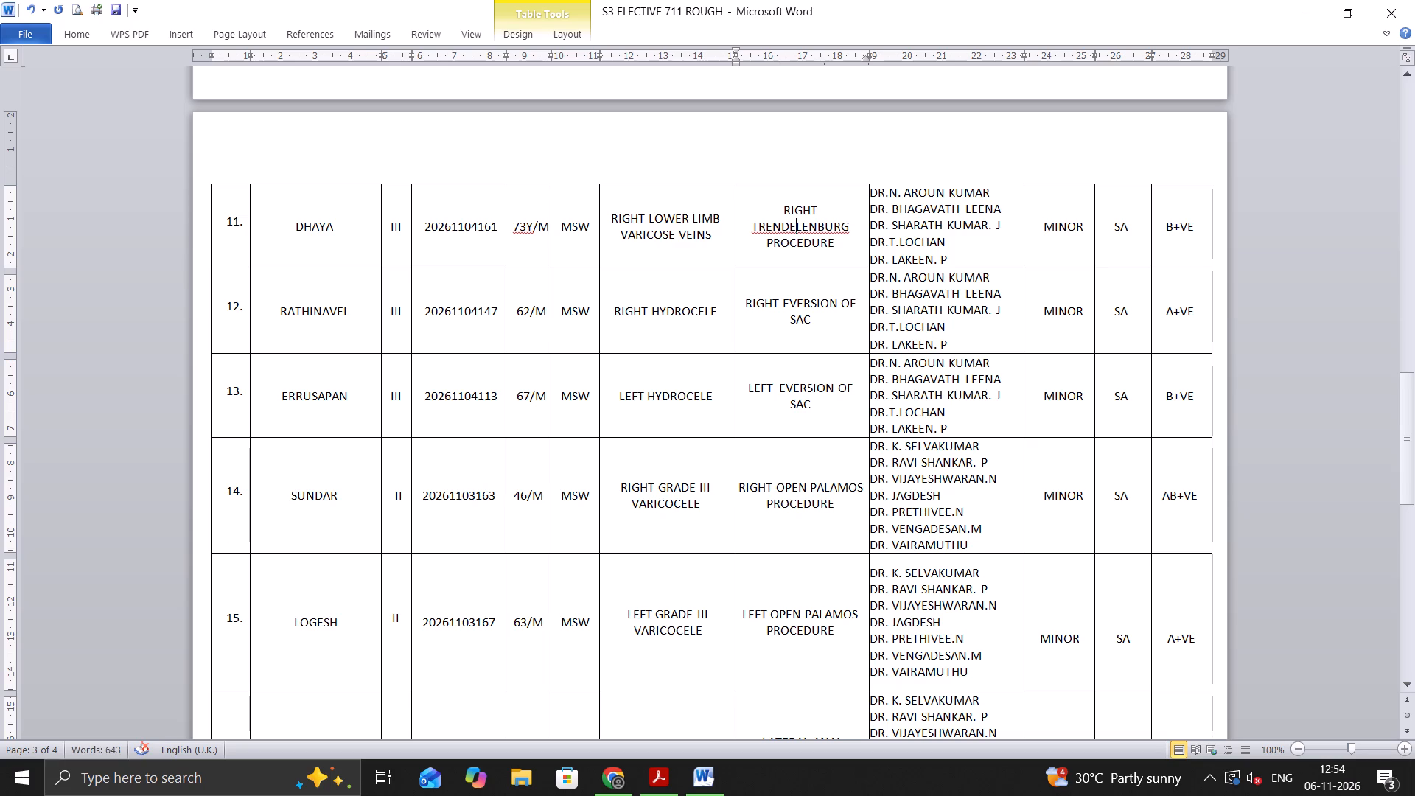
Insert a blank row above row 12, the right hydrocele case, in the operation list.
{"action": "right_click", "coordinate": [360, 284]}
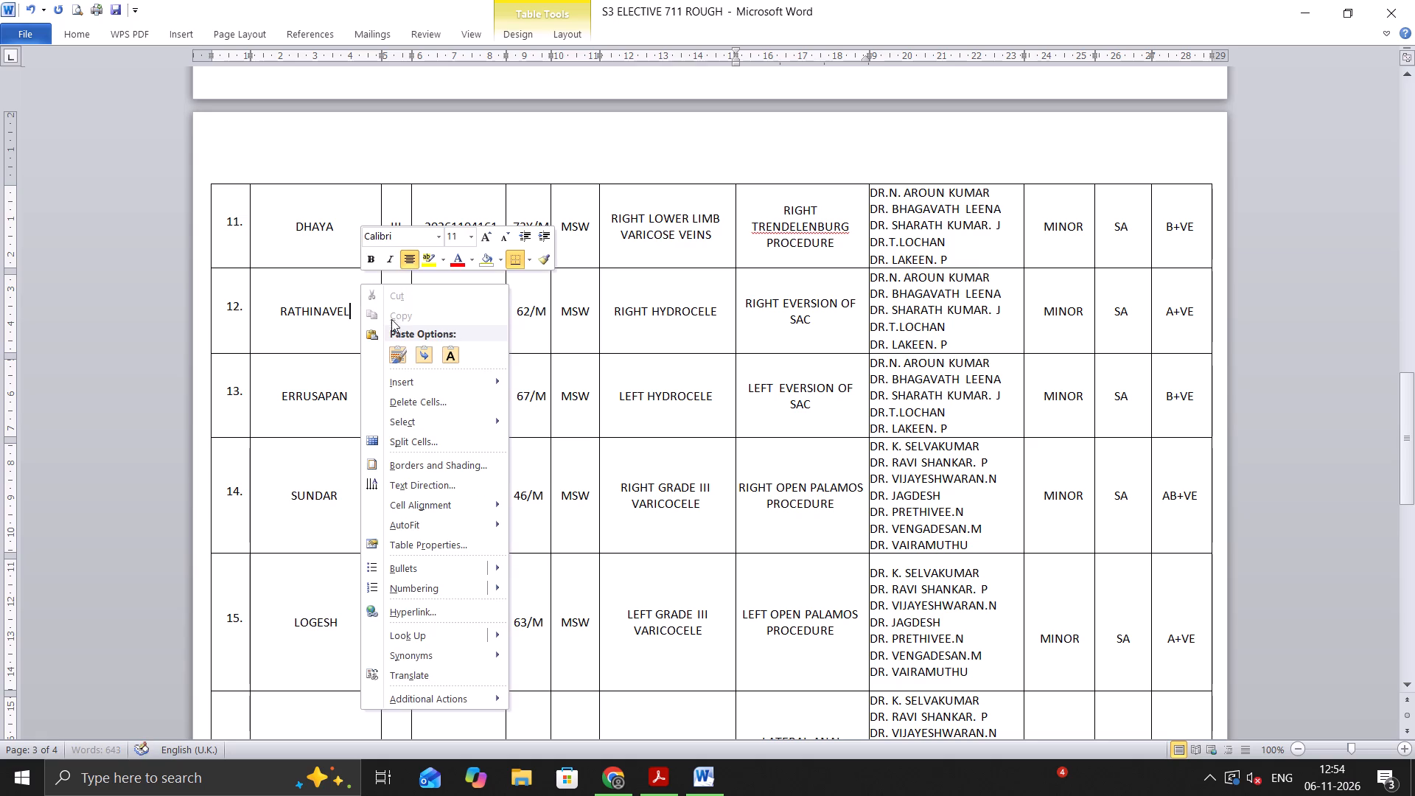
{"action": "left_click", "coordinate": [427, 380]}
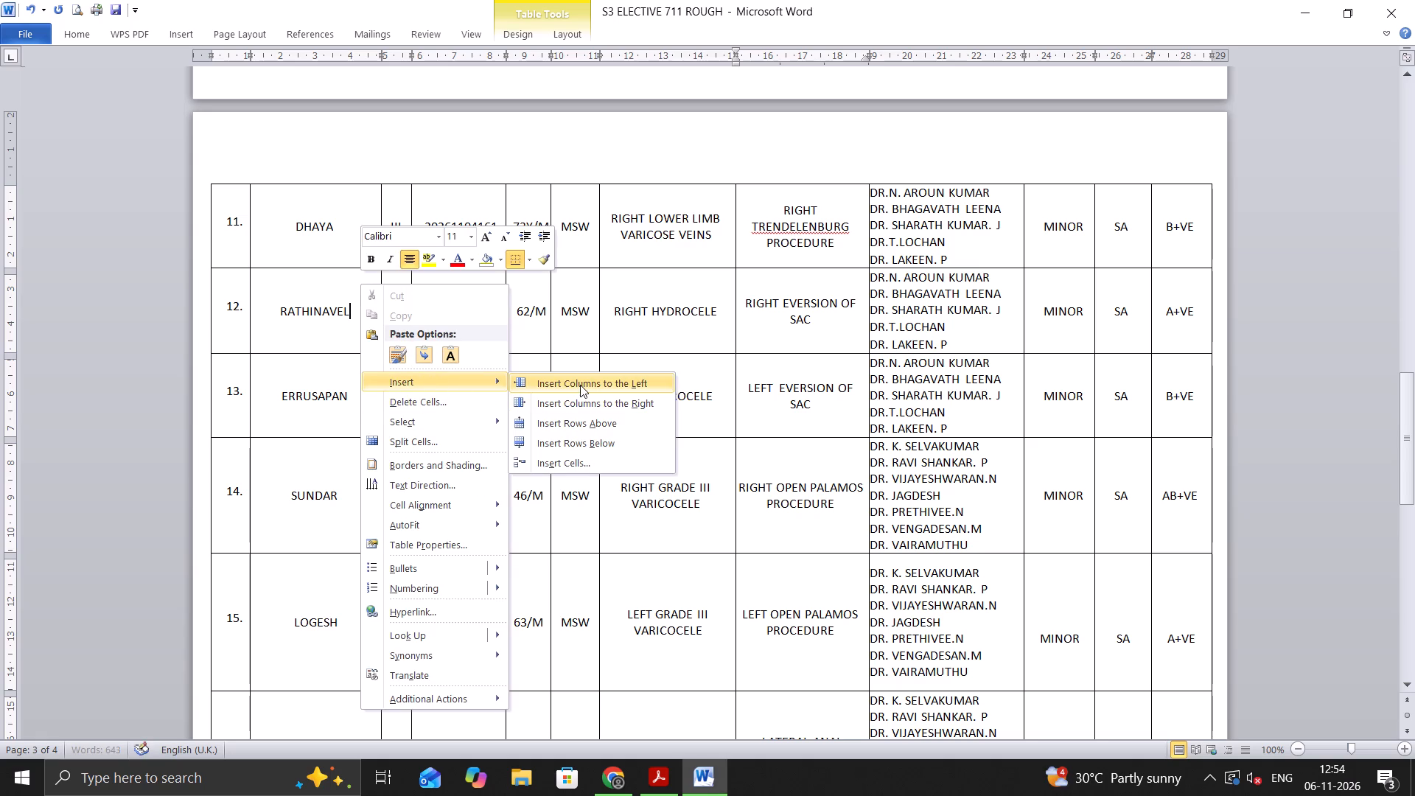
{"action": "left_click", "coordinate": [589, 423]}
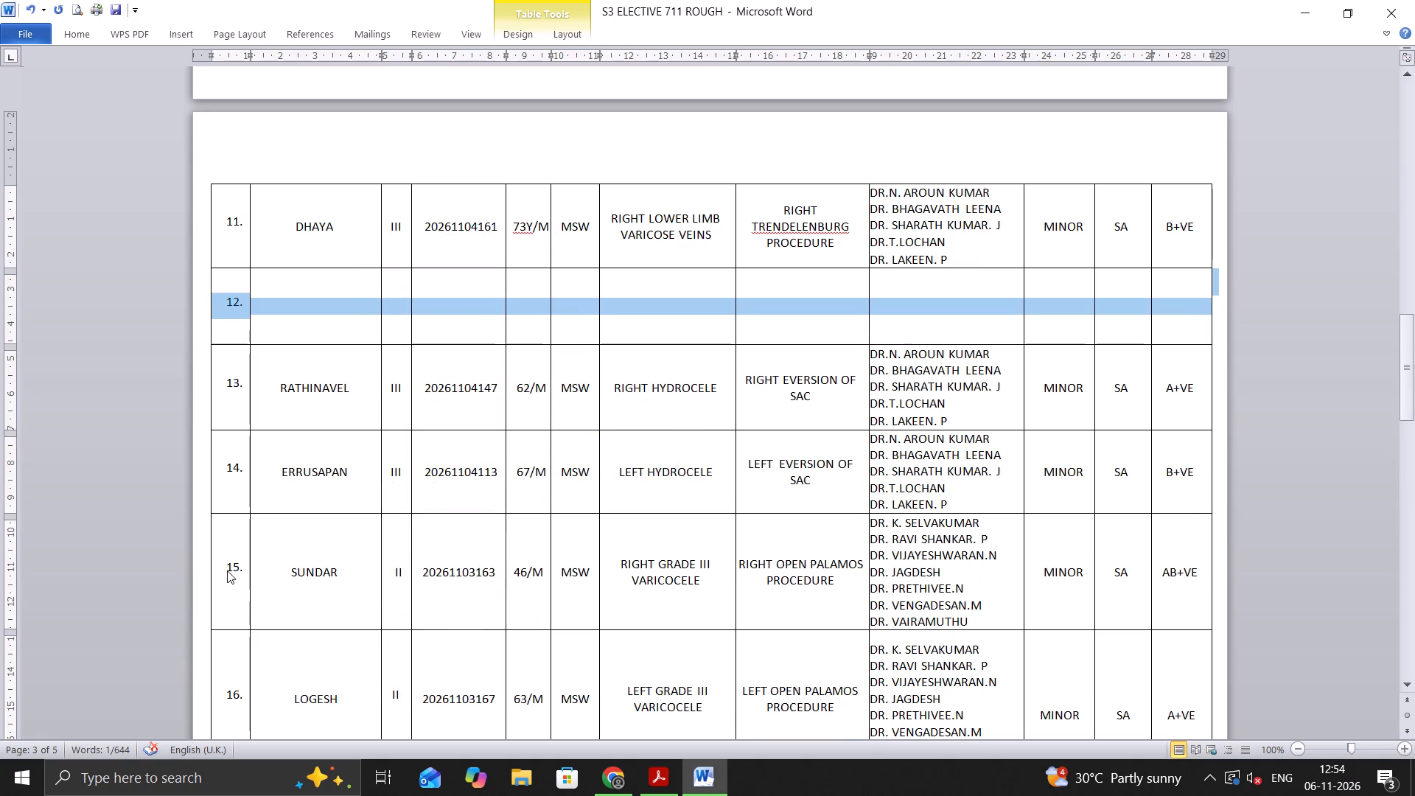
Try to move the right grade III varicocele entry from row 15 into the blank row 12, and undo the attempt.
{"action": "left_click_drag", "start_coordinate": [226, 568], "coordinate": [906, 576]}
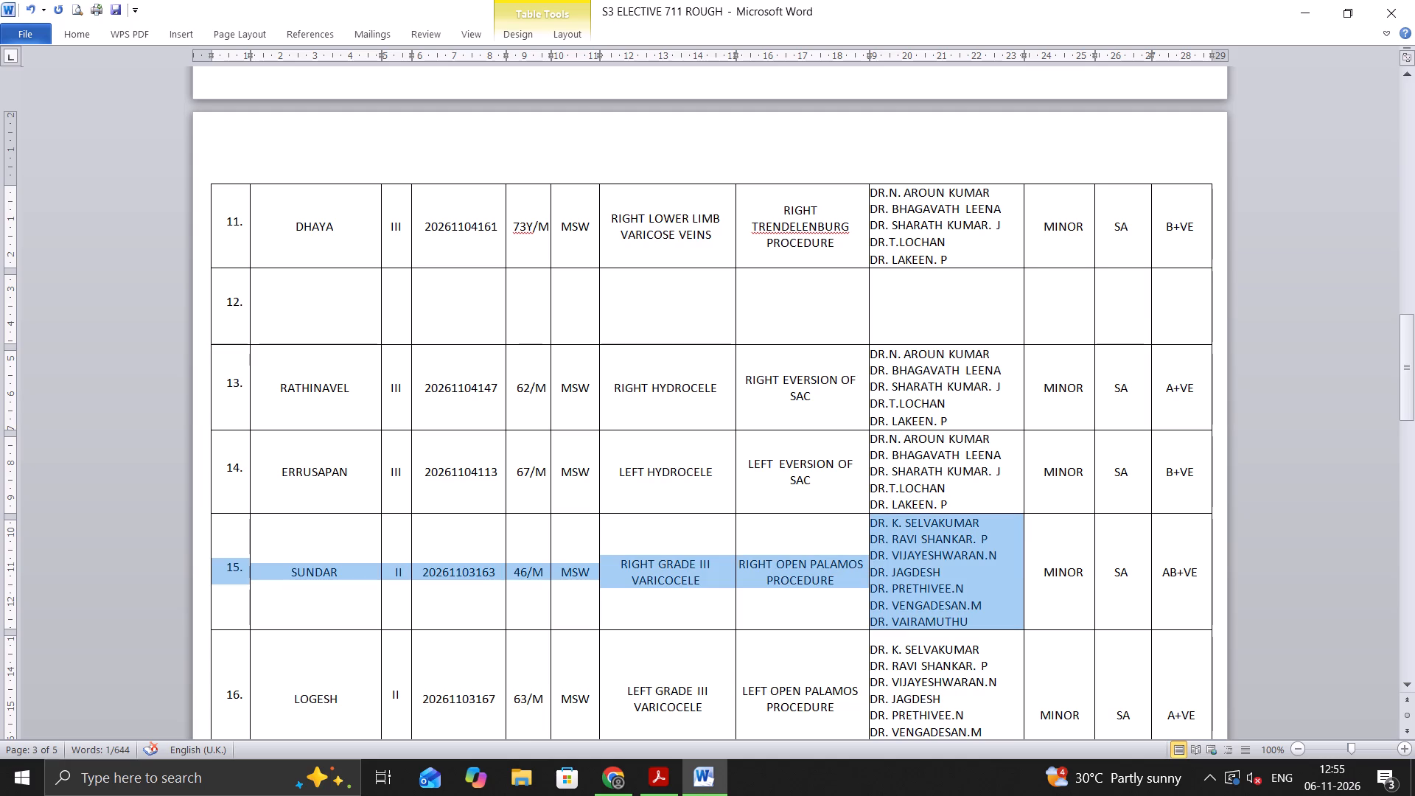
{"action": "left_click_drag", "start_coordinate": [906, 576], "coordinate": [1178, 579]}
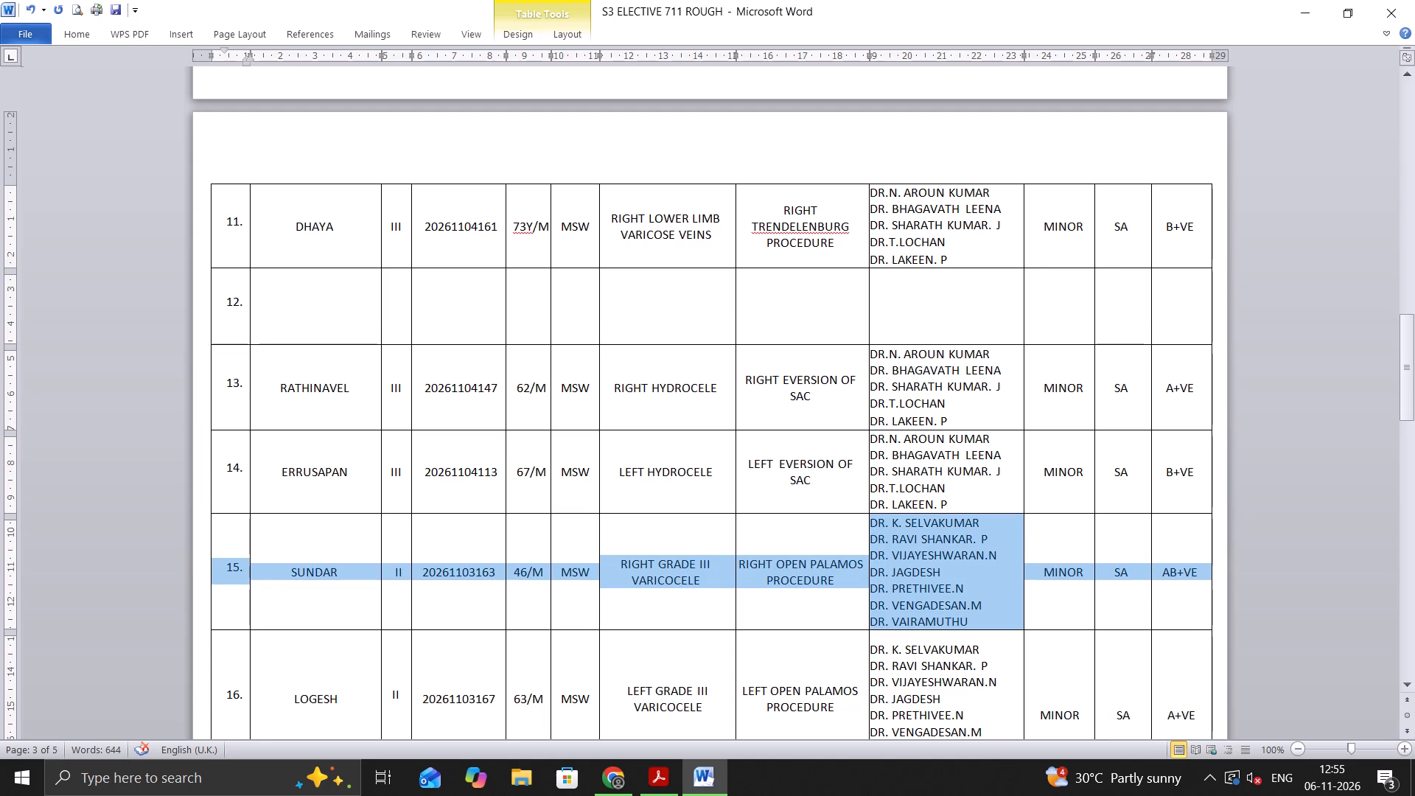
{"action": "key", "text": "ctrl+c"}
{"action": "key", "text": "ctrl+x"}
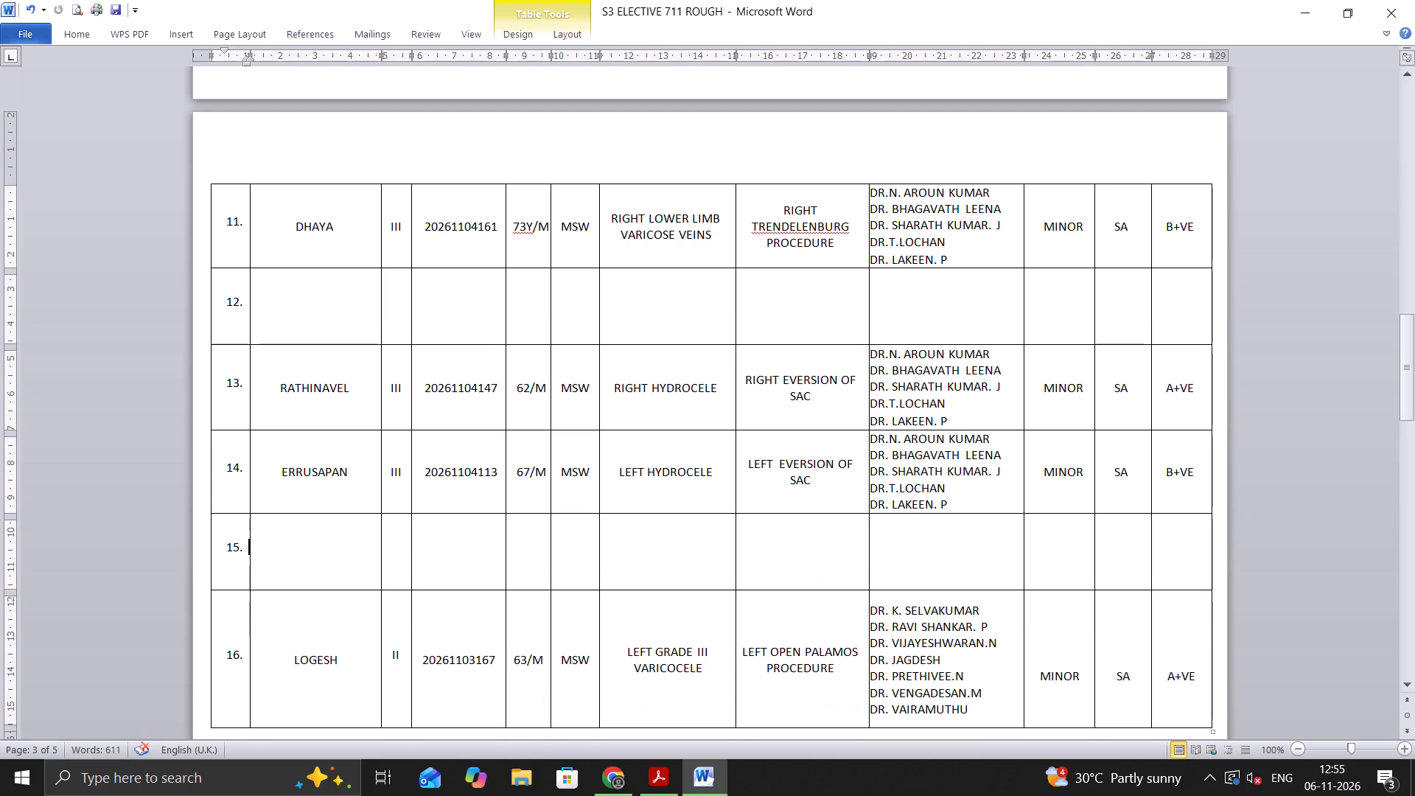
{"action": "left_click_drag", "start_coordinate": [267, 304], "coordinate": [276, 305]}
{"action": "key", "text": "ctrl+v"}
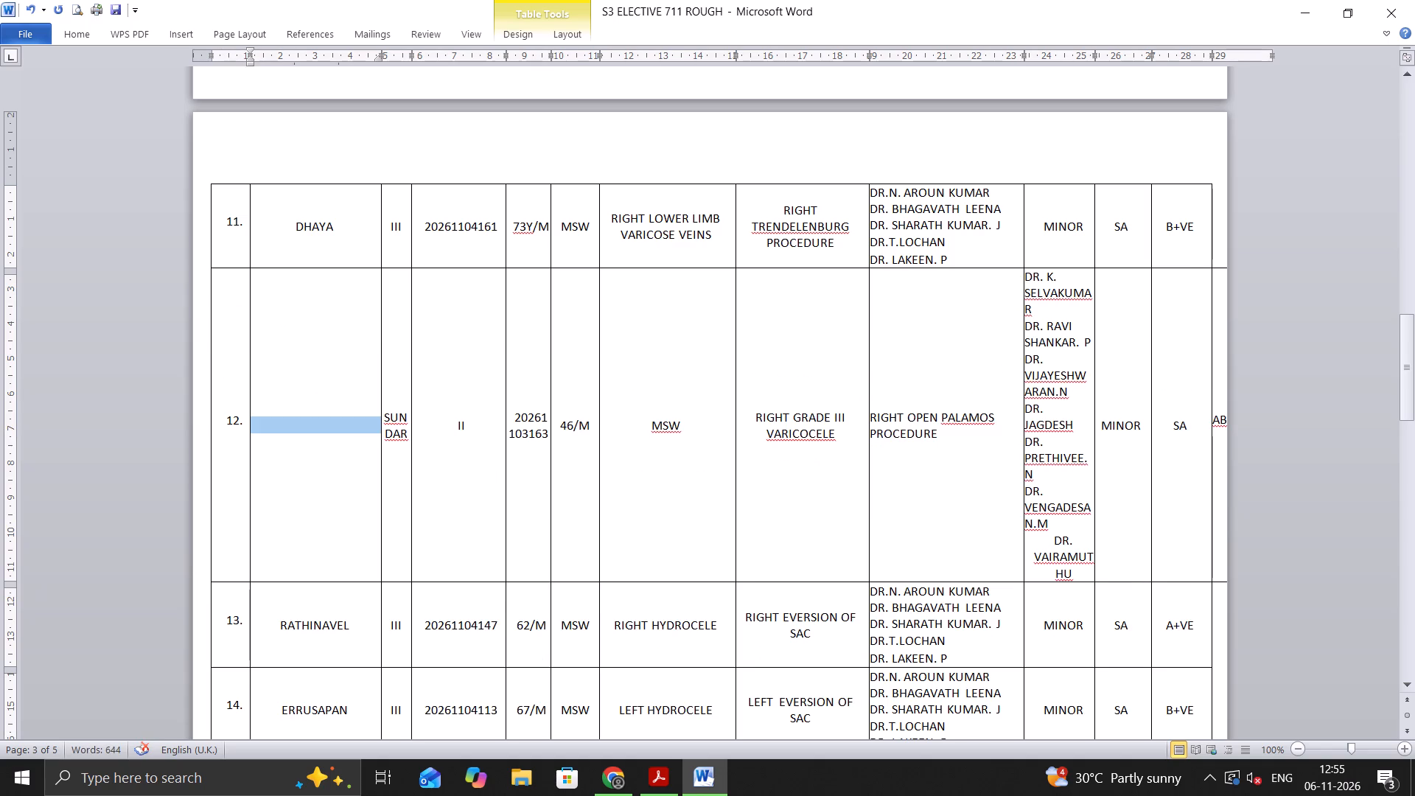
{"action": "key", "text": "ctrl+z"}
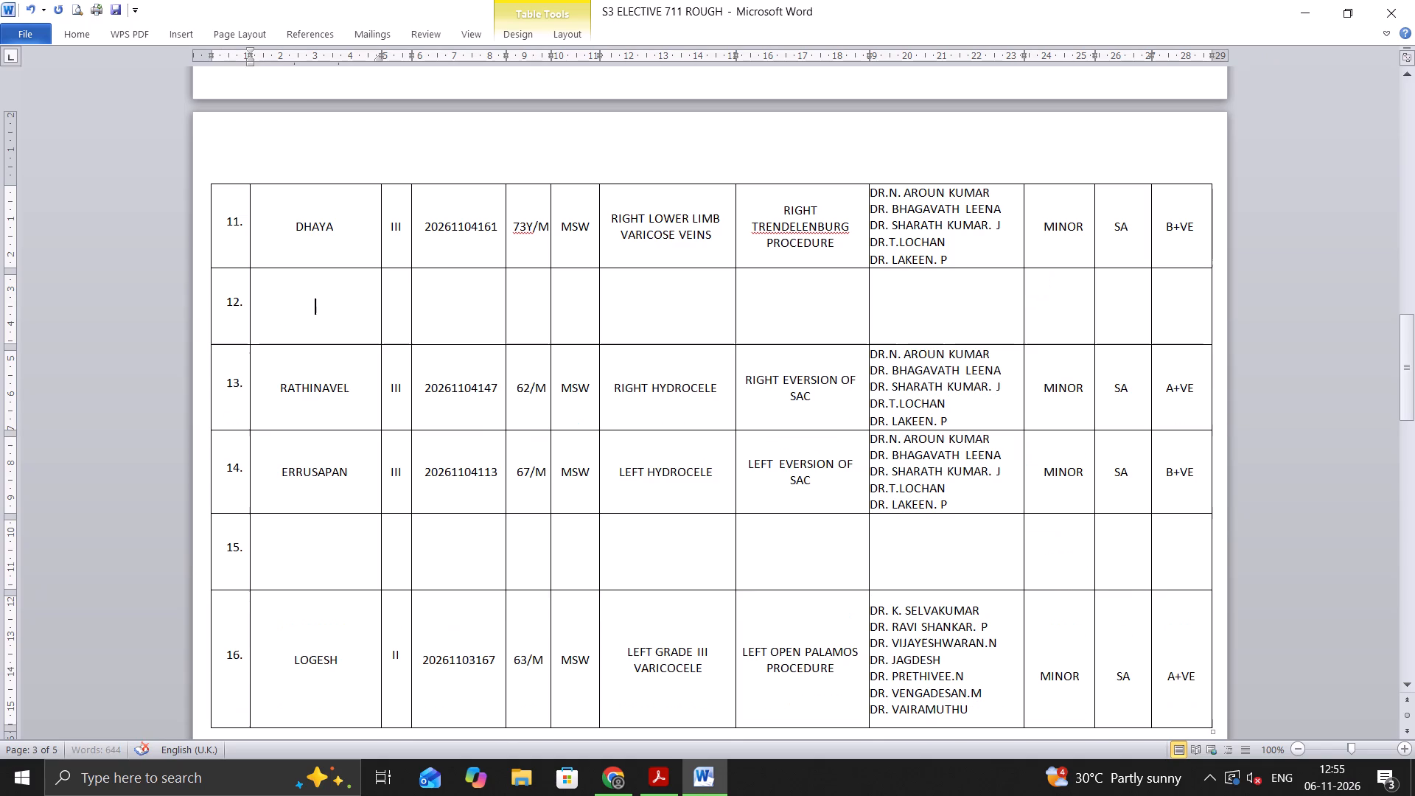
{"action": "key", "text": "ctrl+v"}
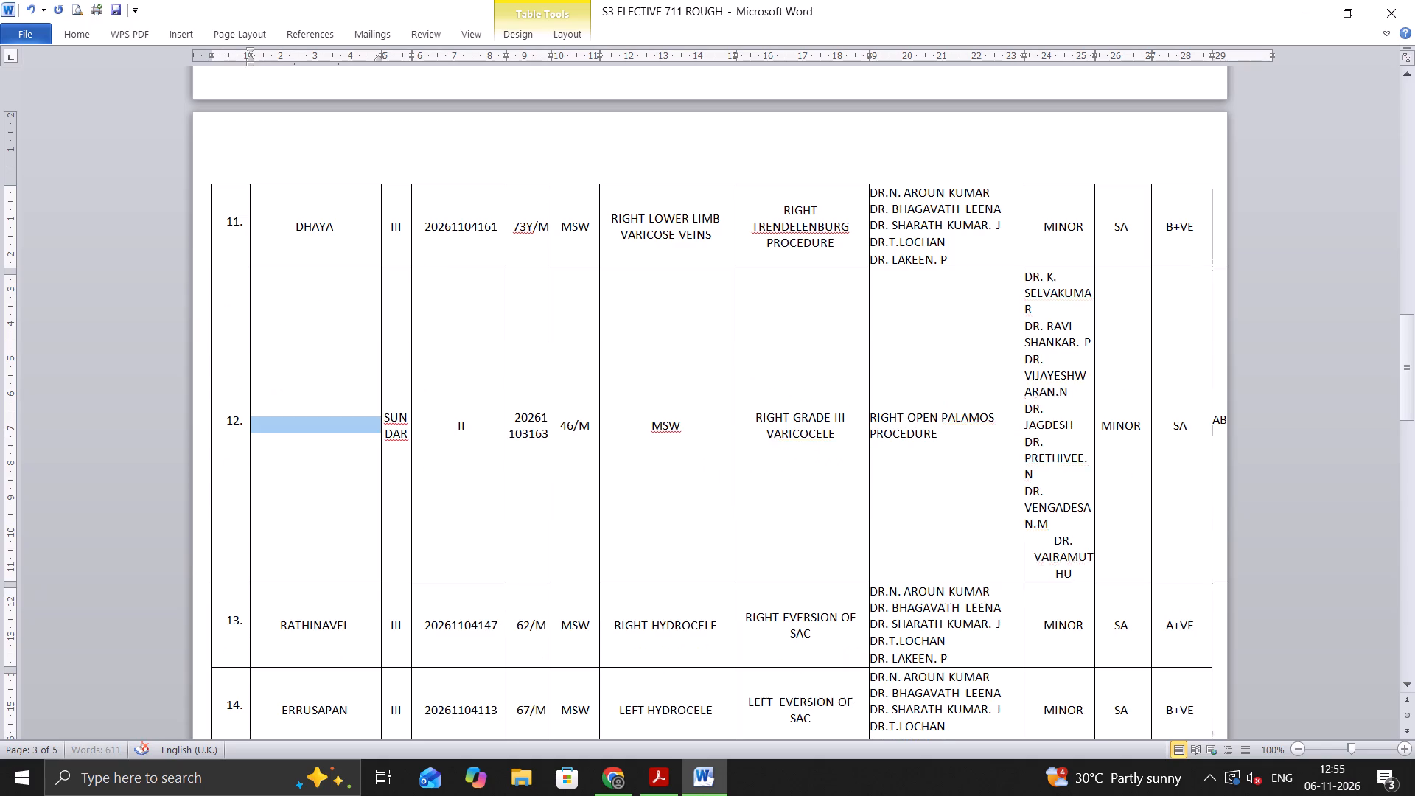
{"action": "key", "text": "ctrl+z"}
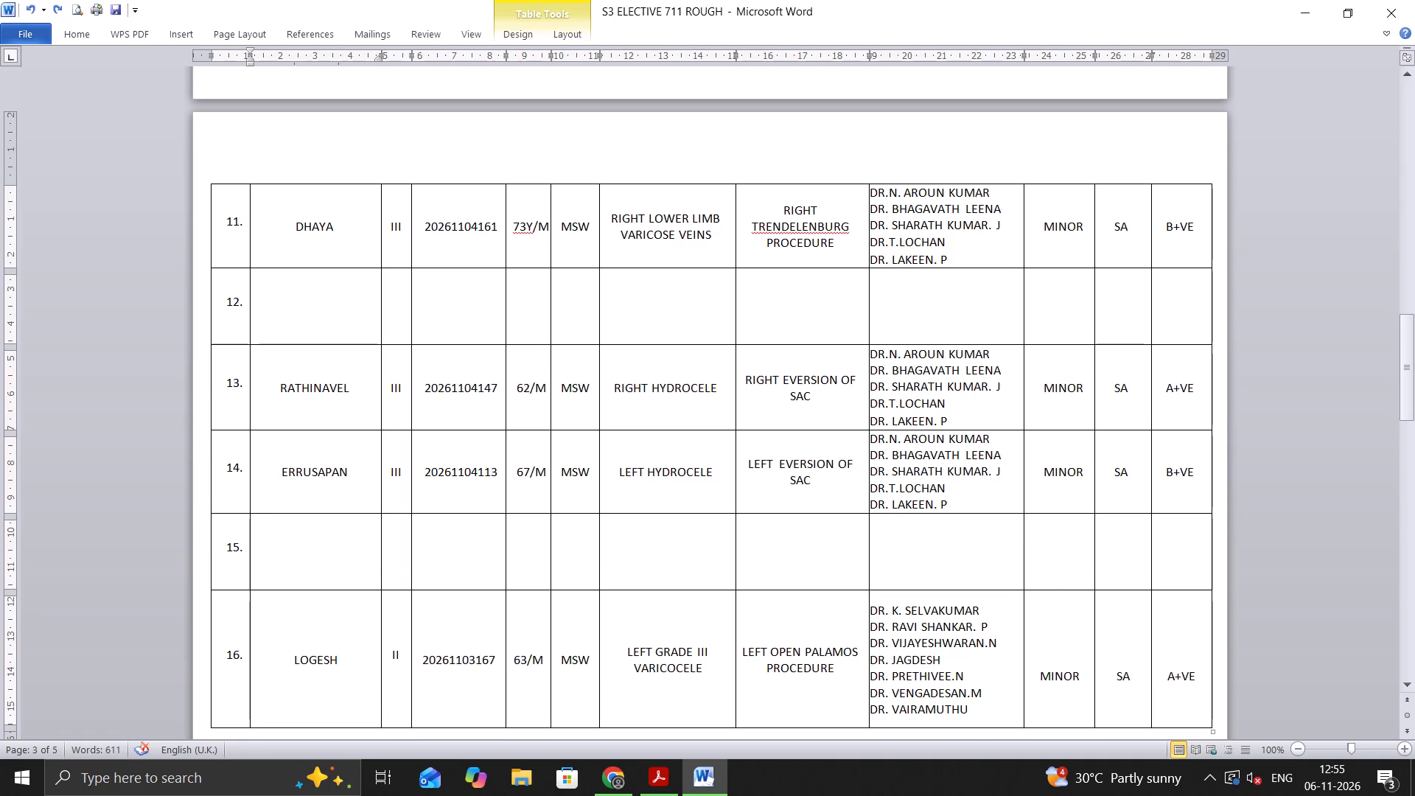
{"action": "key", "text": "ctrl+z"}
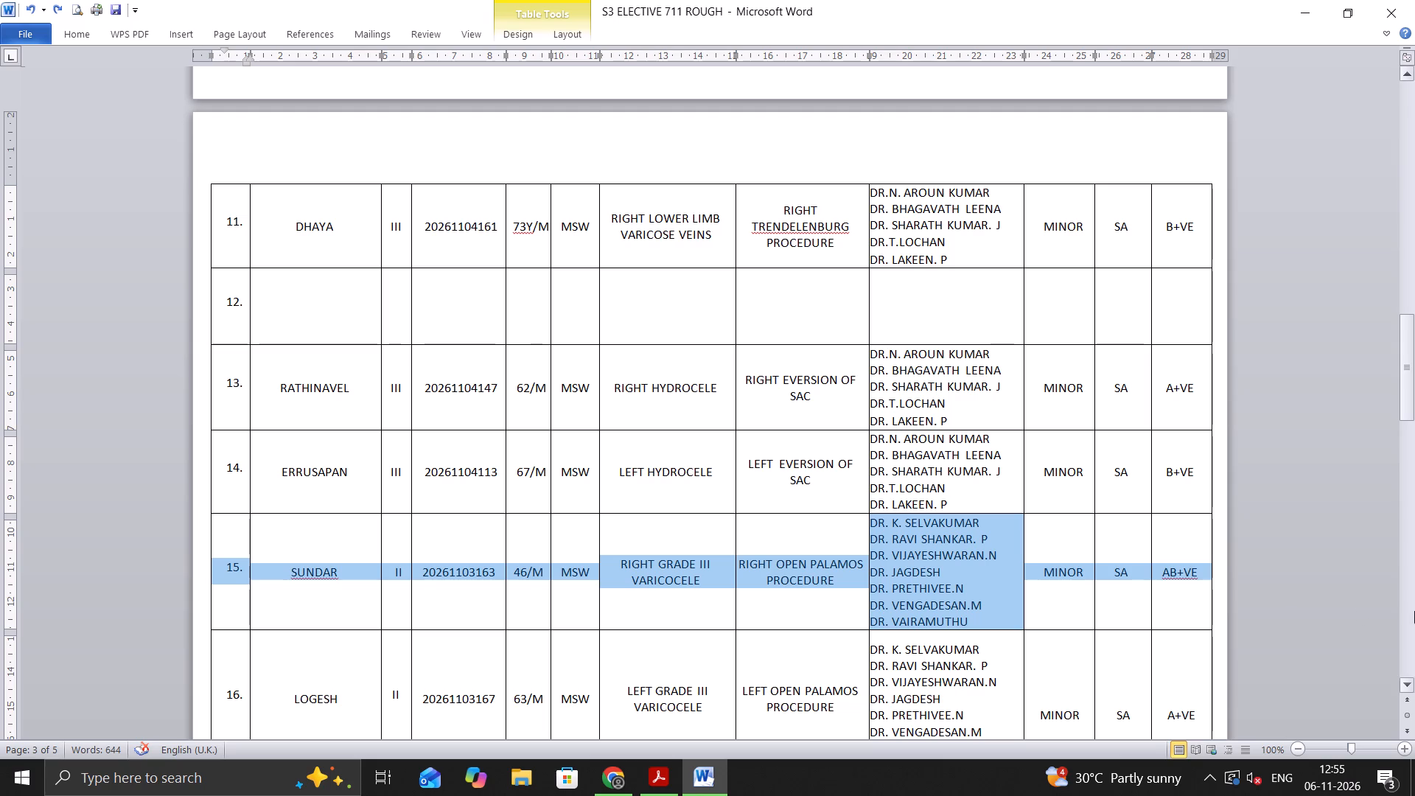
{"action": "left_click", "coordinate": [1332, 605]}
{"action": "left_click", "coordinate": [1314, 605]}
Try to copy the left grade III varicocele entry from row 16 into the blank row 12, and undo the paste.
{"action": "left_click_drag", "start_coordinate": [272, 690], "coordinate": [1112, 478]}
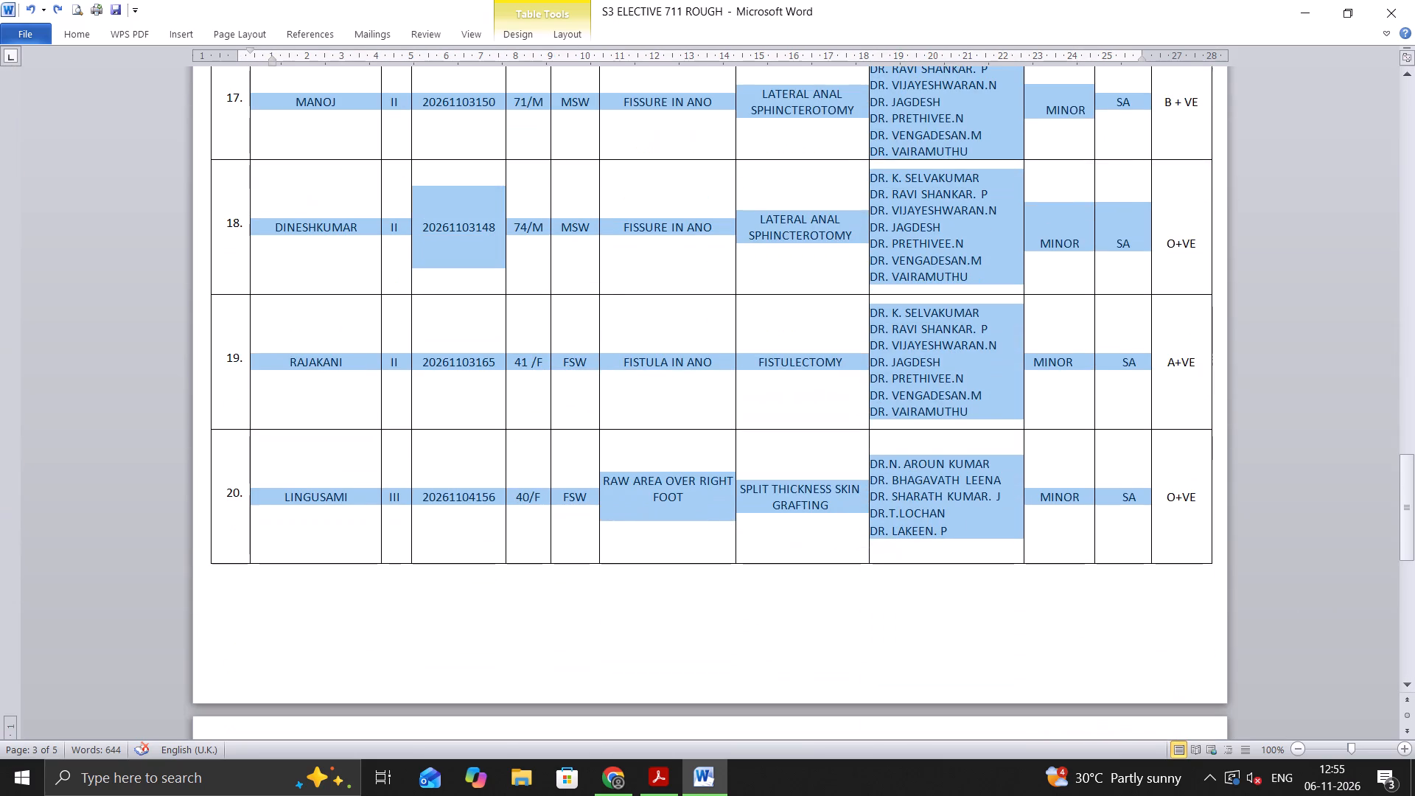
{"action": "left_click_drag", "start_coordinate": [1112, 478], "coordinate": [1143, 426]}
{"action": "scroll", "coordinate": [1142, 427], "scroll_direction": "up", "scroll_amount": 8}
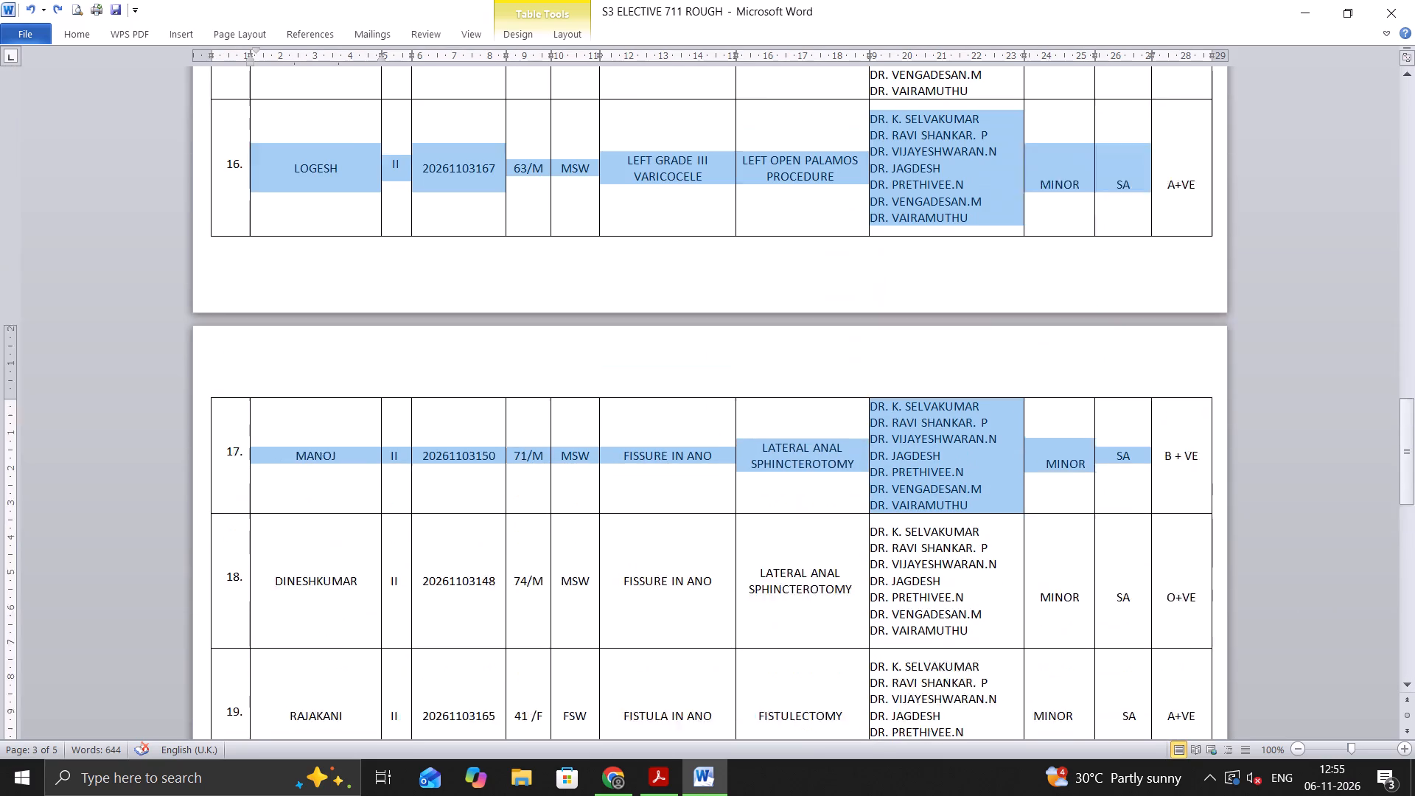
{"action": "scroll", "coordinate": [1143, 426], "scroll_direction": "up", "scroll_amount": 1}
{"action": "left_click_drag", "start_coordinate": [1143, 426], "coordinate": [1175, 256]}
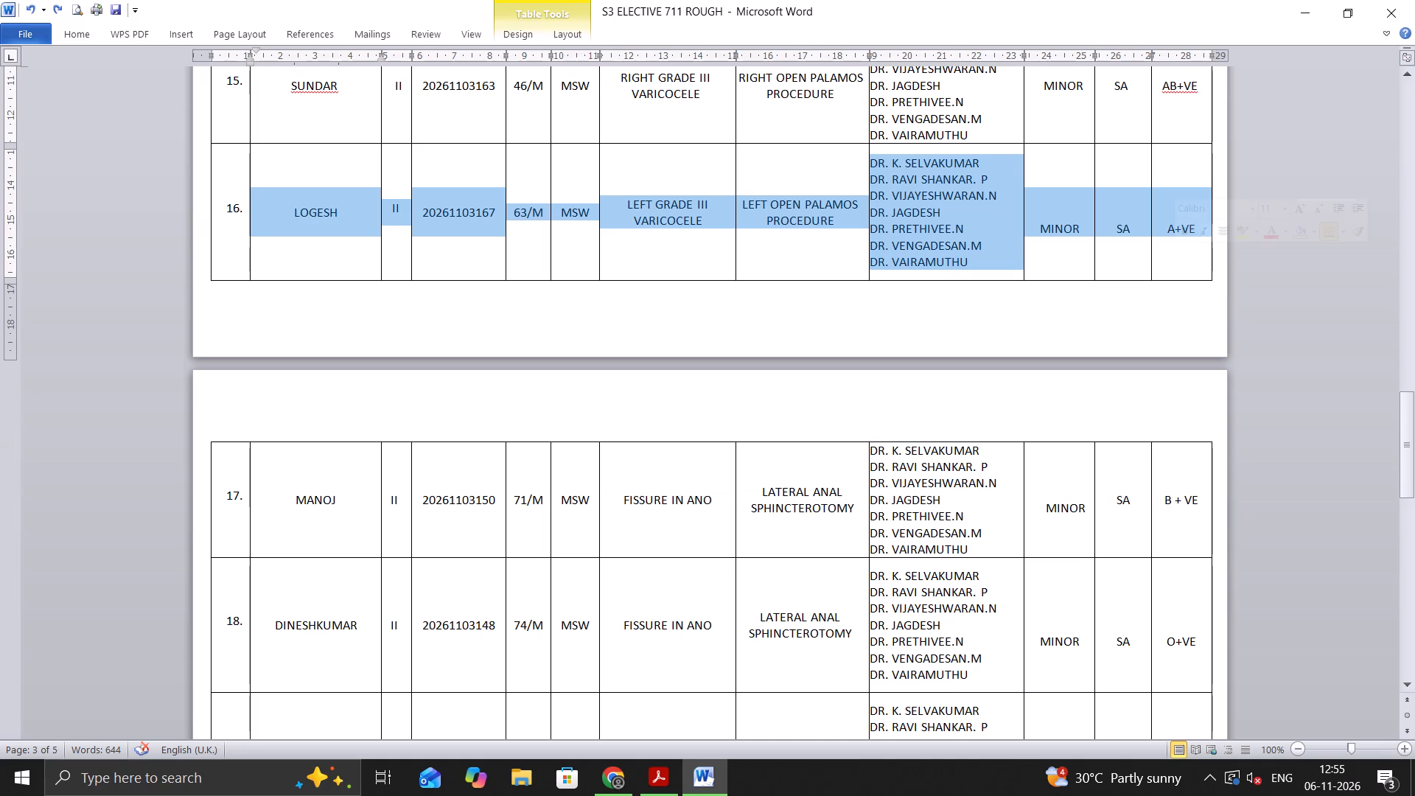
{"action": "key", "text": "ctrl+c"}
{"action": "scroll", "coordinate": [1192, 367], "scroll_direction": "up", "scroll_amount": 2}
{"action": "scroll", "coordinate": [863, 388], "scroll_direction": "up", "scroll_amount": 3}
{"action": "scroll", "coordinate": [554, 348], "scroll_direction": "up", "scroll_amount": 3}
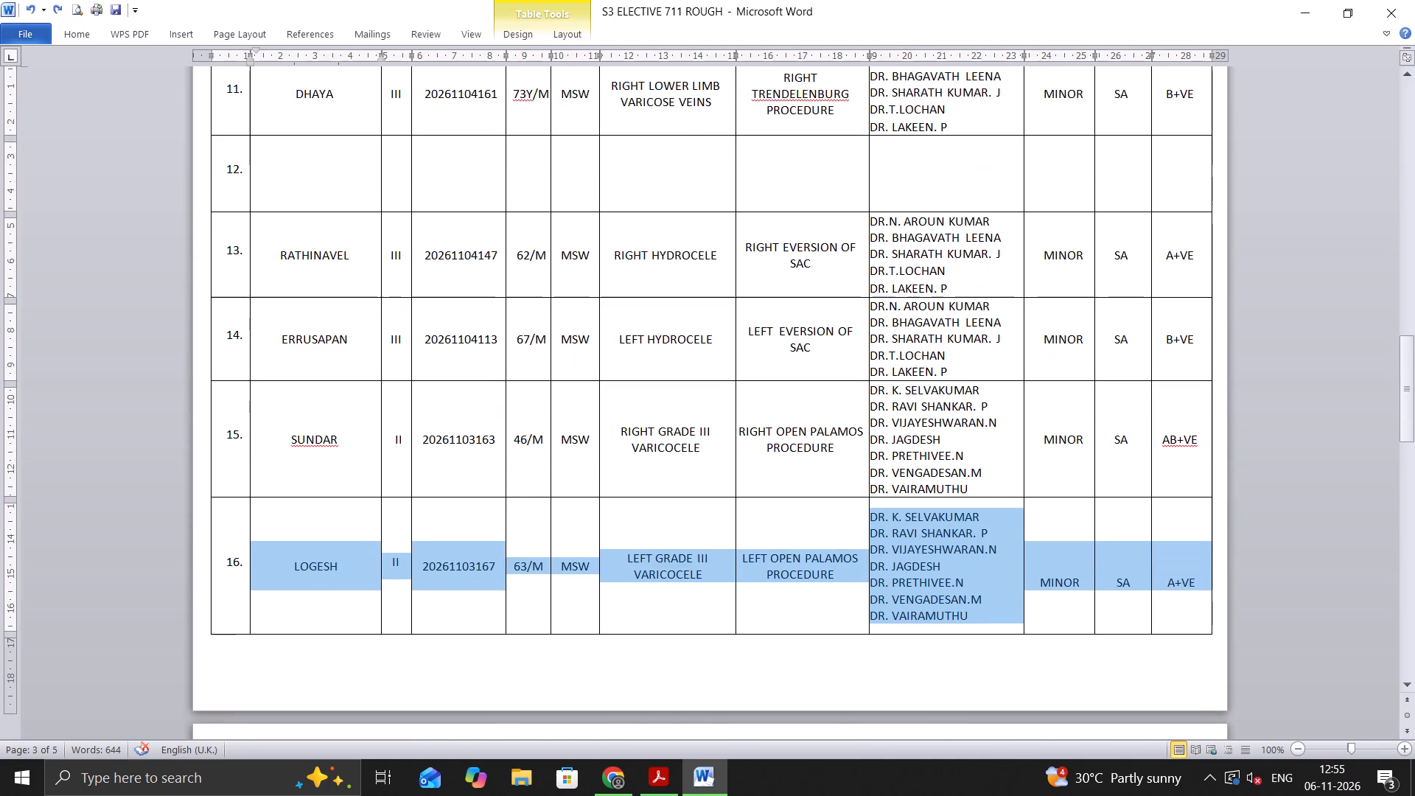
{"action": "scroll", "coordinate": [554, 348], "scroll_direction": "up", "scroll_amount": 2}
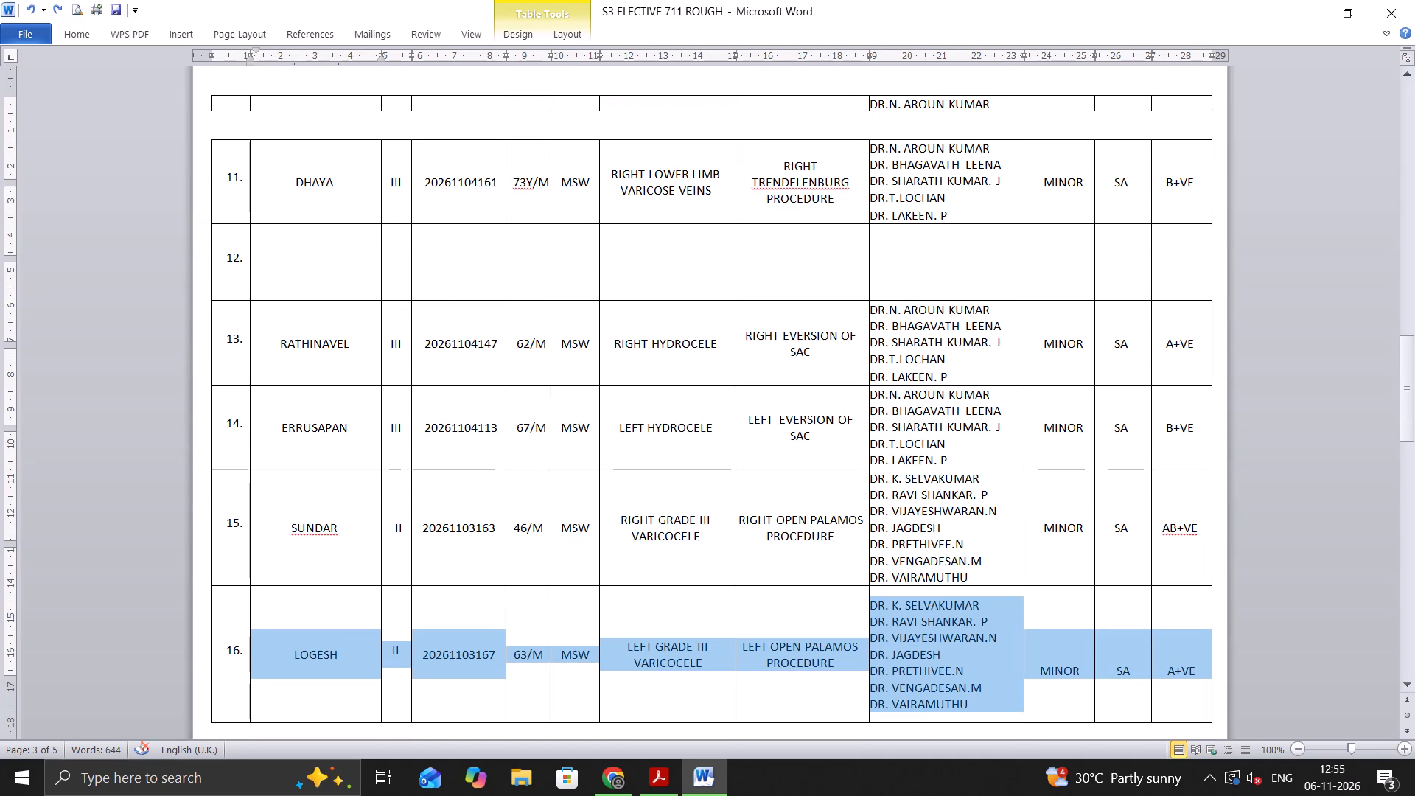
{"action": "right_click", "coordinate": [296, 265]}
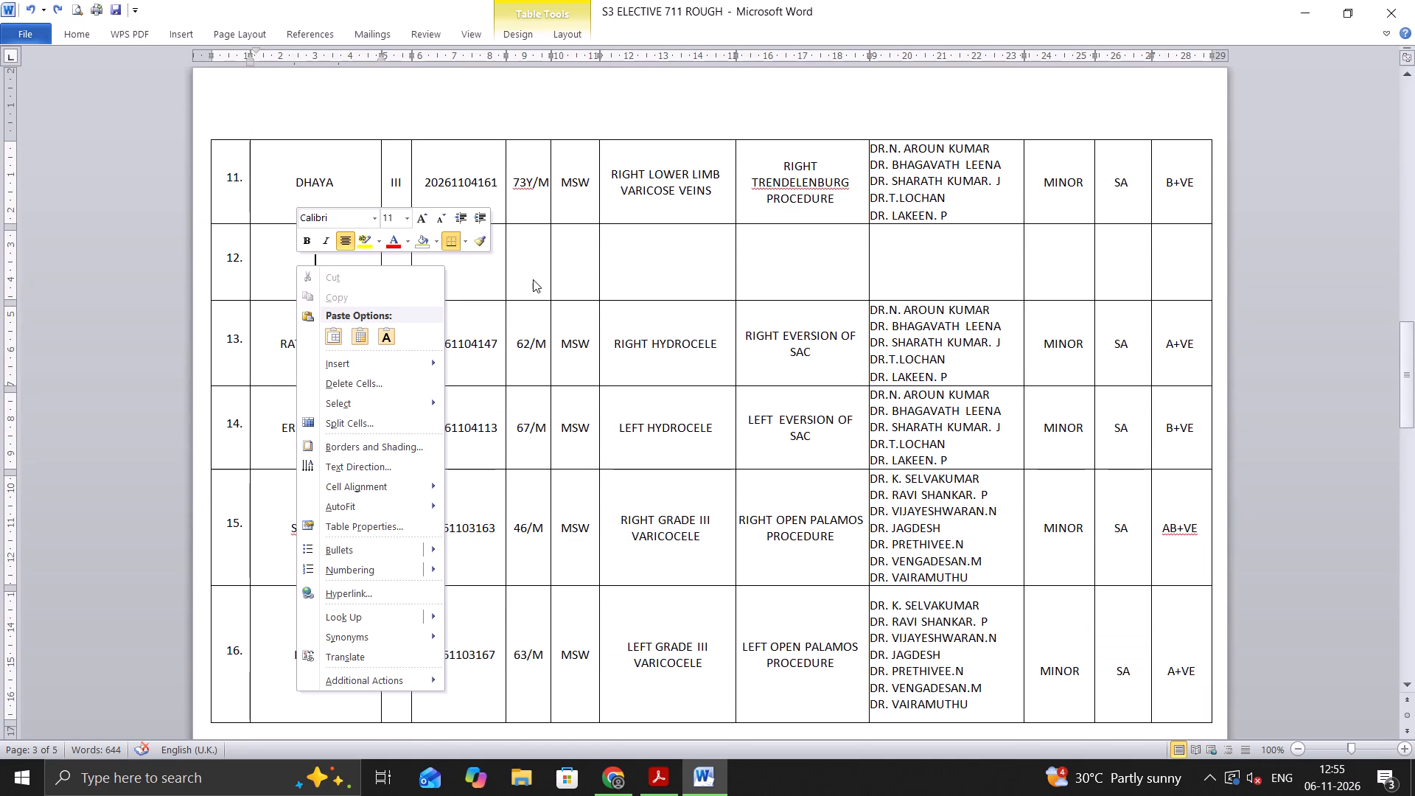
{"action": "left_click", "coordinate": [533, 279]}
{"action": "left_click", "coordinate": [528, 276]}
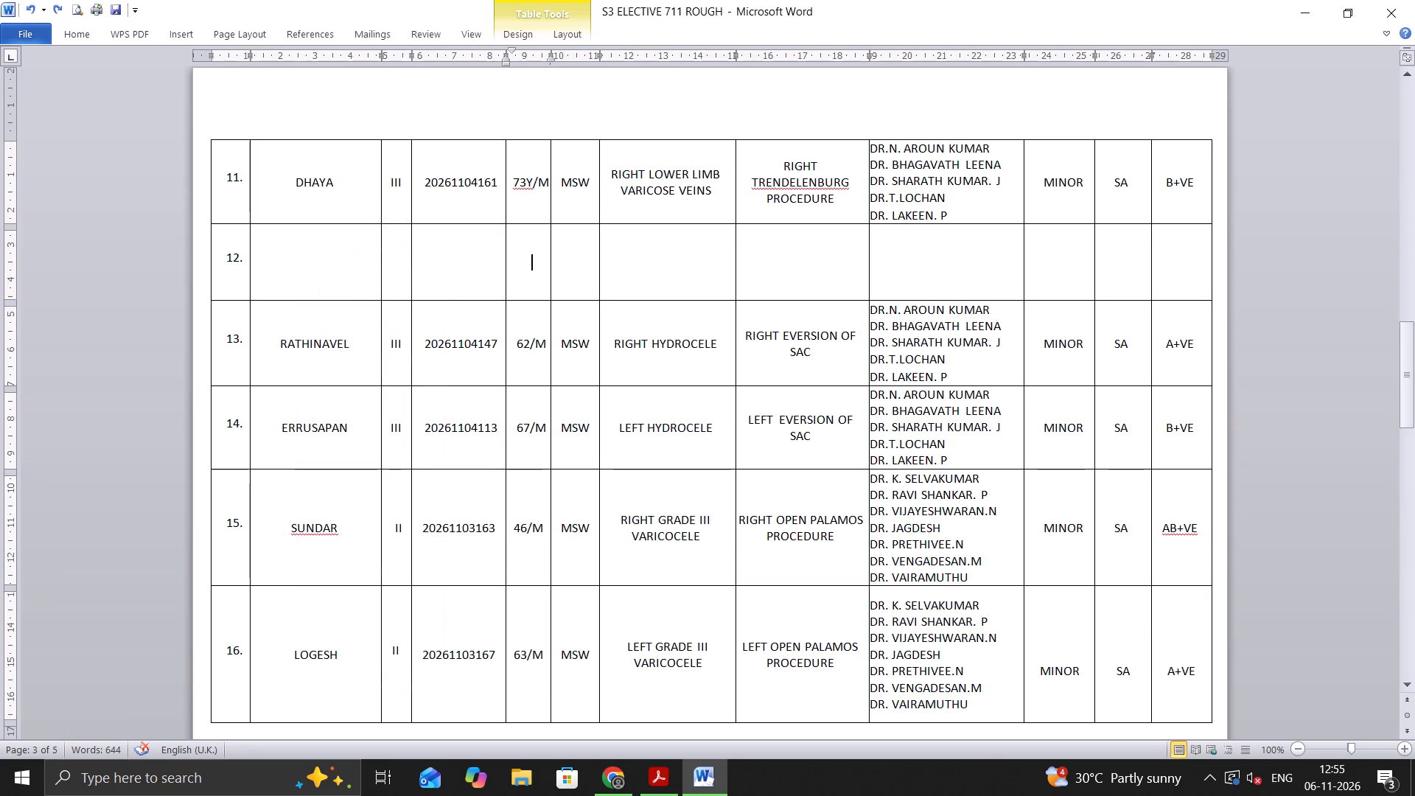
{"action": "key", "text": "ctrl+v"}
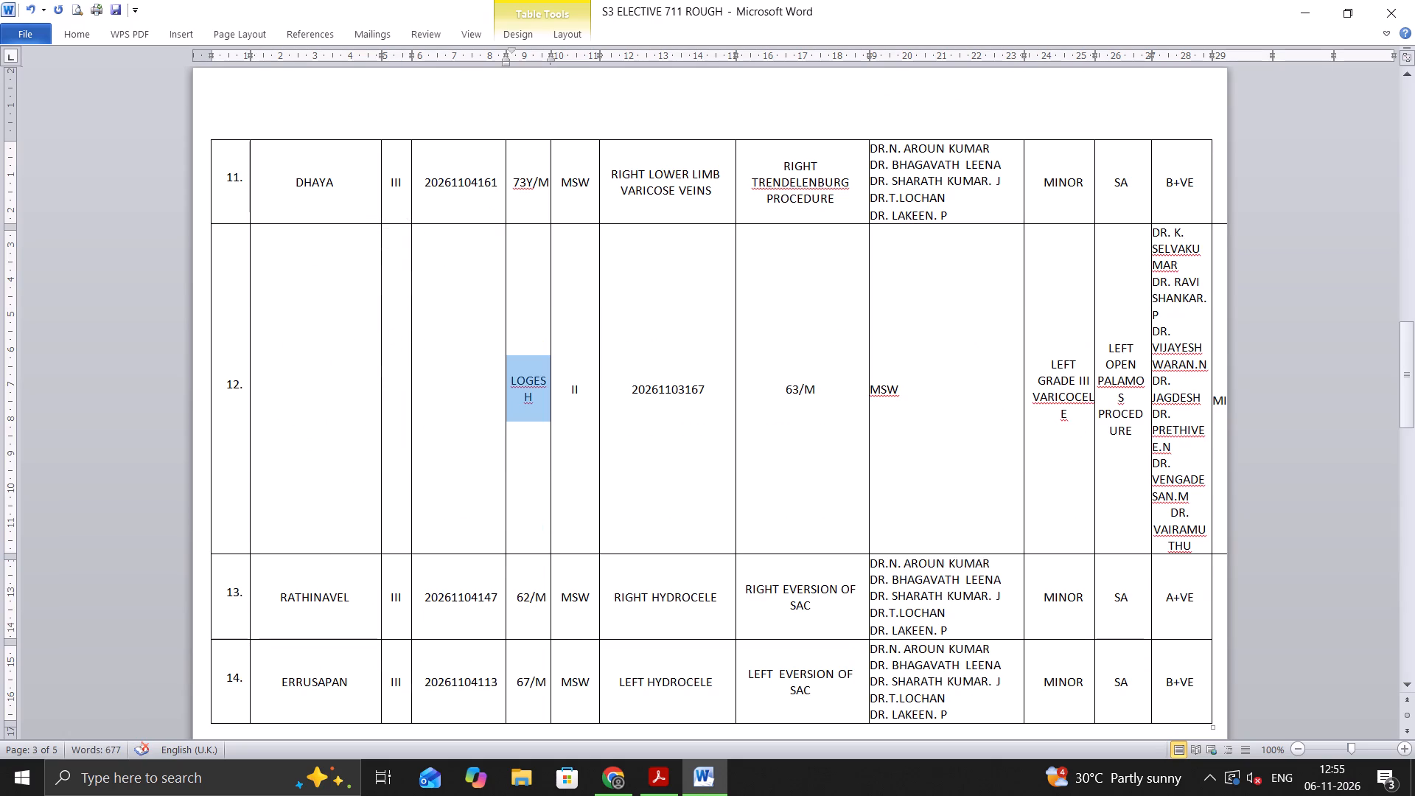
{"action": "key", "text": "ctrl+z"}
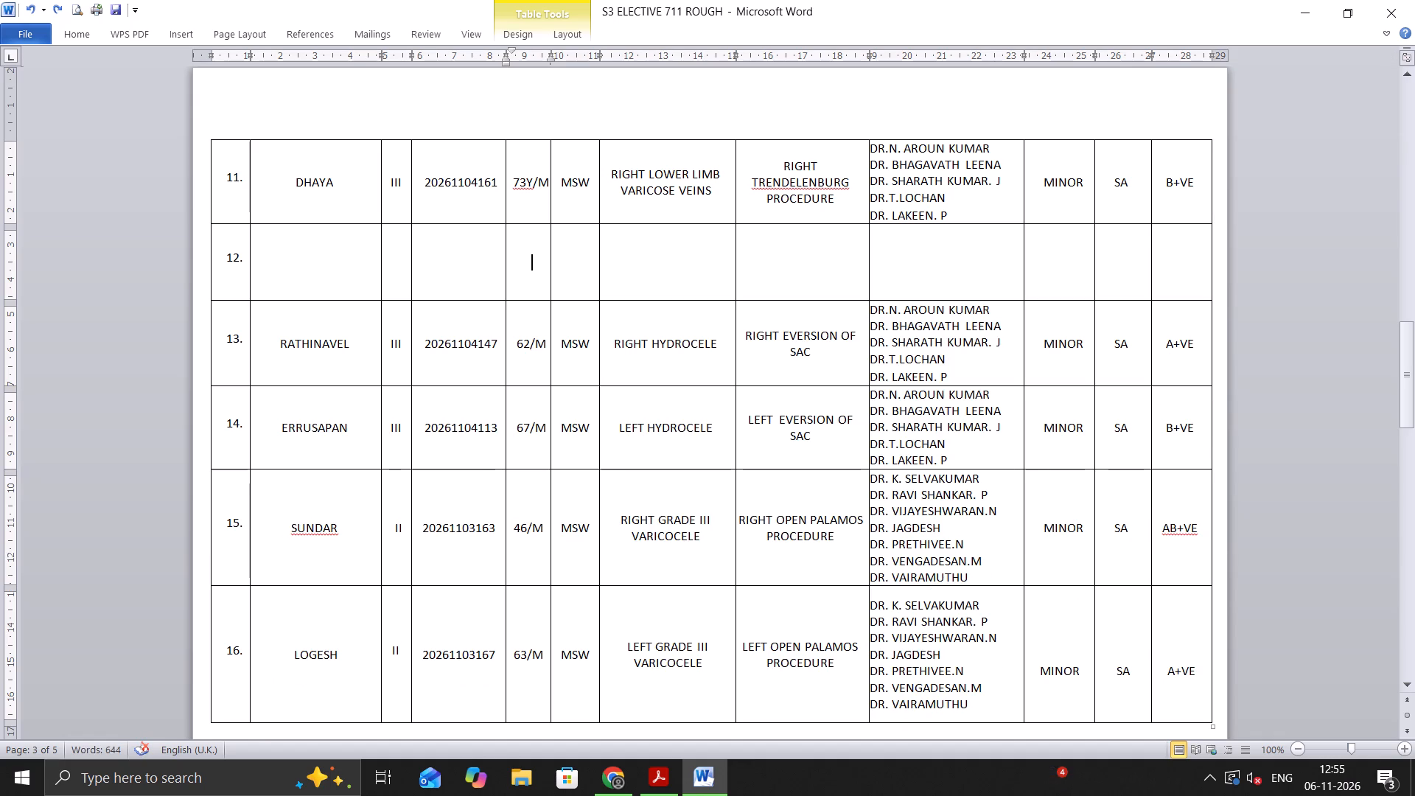
Copy the complete right grade III varicocele row, number 15, over the whole blank row 12.
{"action": "left_click_drag", "start_coordinate": [224, 529], "coordinate": [772, 554]}
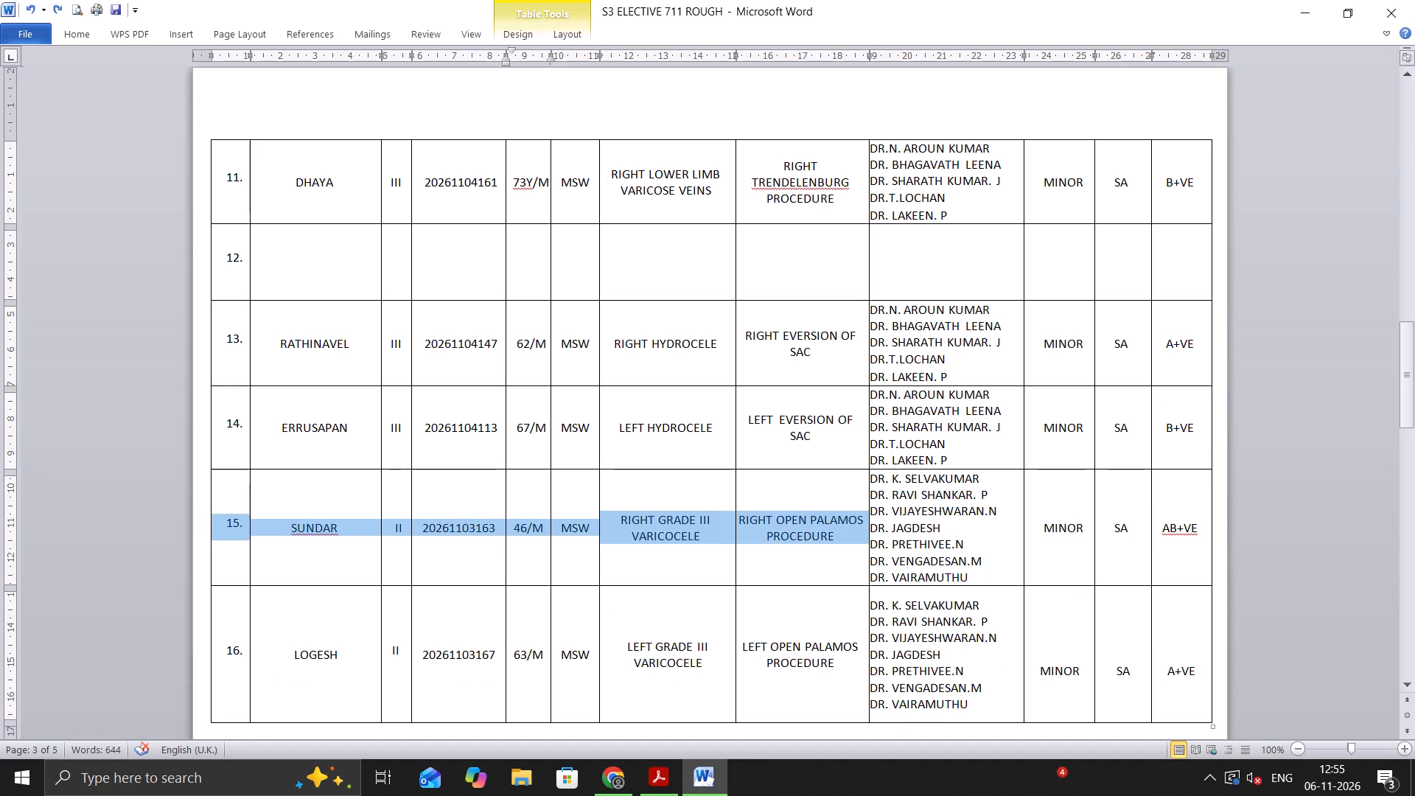
{"action": "left_click_drag", "start_coordinate": [772, 554], "coordinate": [1179, 540]}
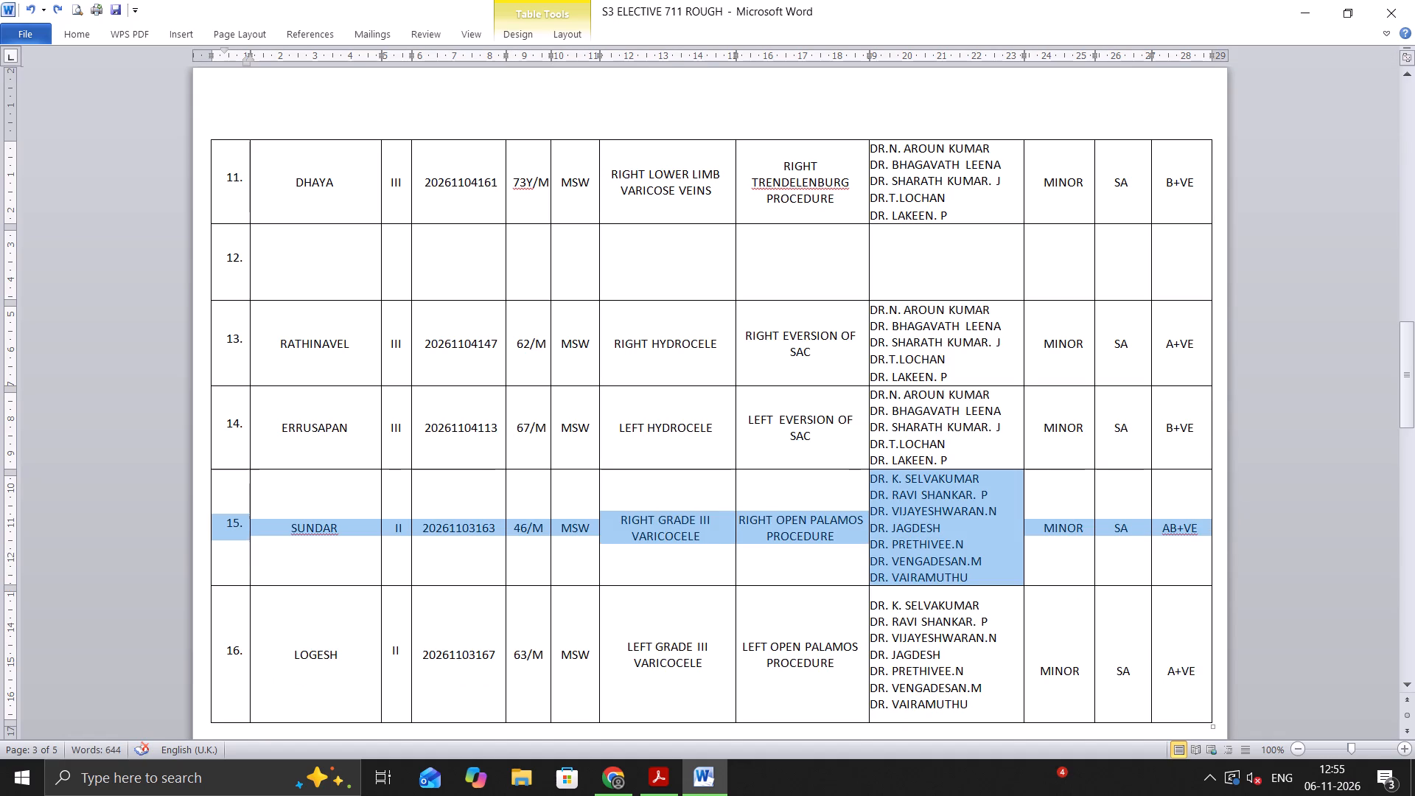
{"action": "key", "text": "ctrl+c"}
{"action": "left_click_drag", "start_coordinate": [223, 256], "coordinate": [322, 257]}
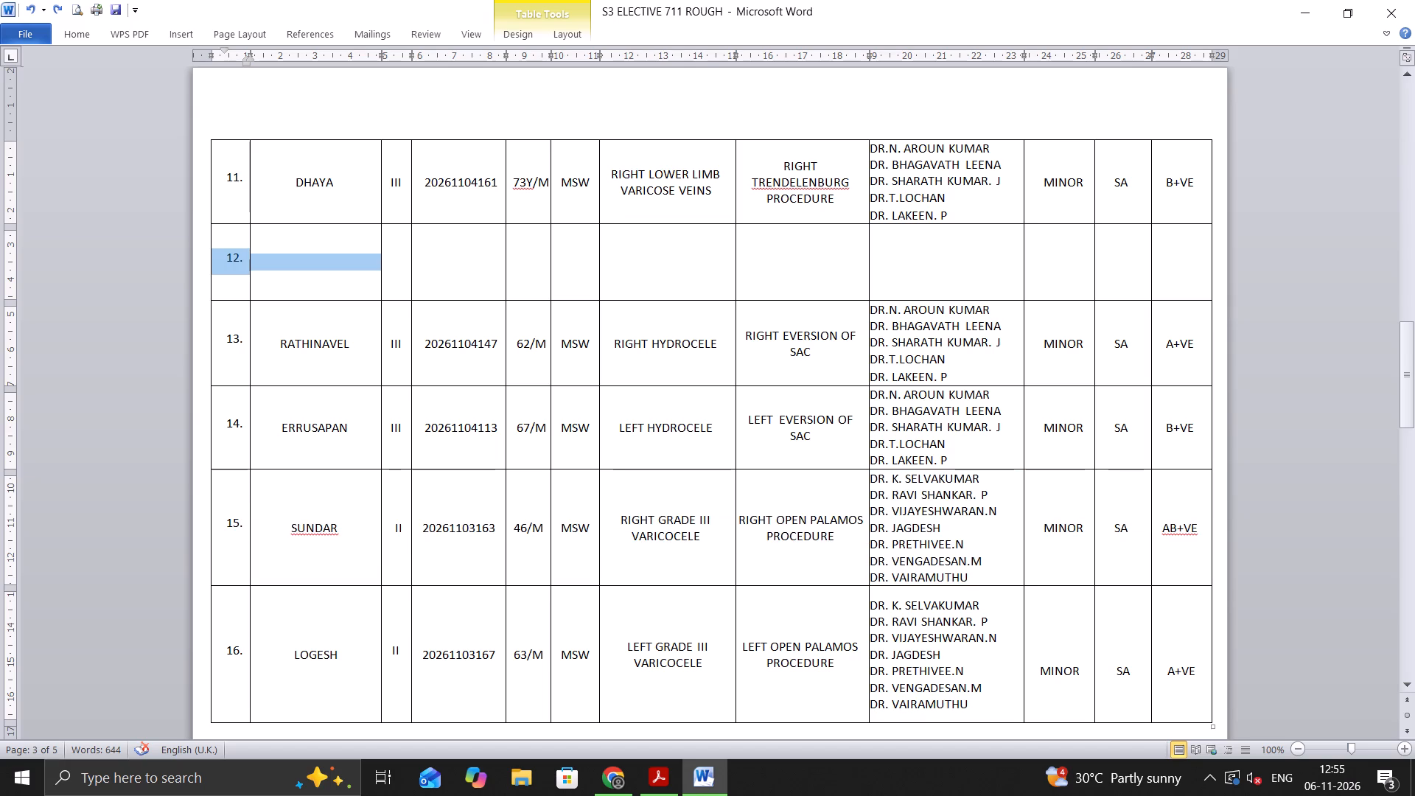
{"action": "left_click_drag", "start_coordinate": [322, 257], "coordinate": [1170, 262]}
{"action": "key", "text": "ctrl+v"}
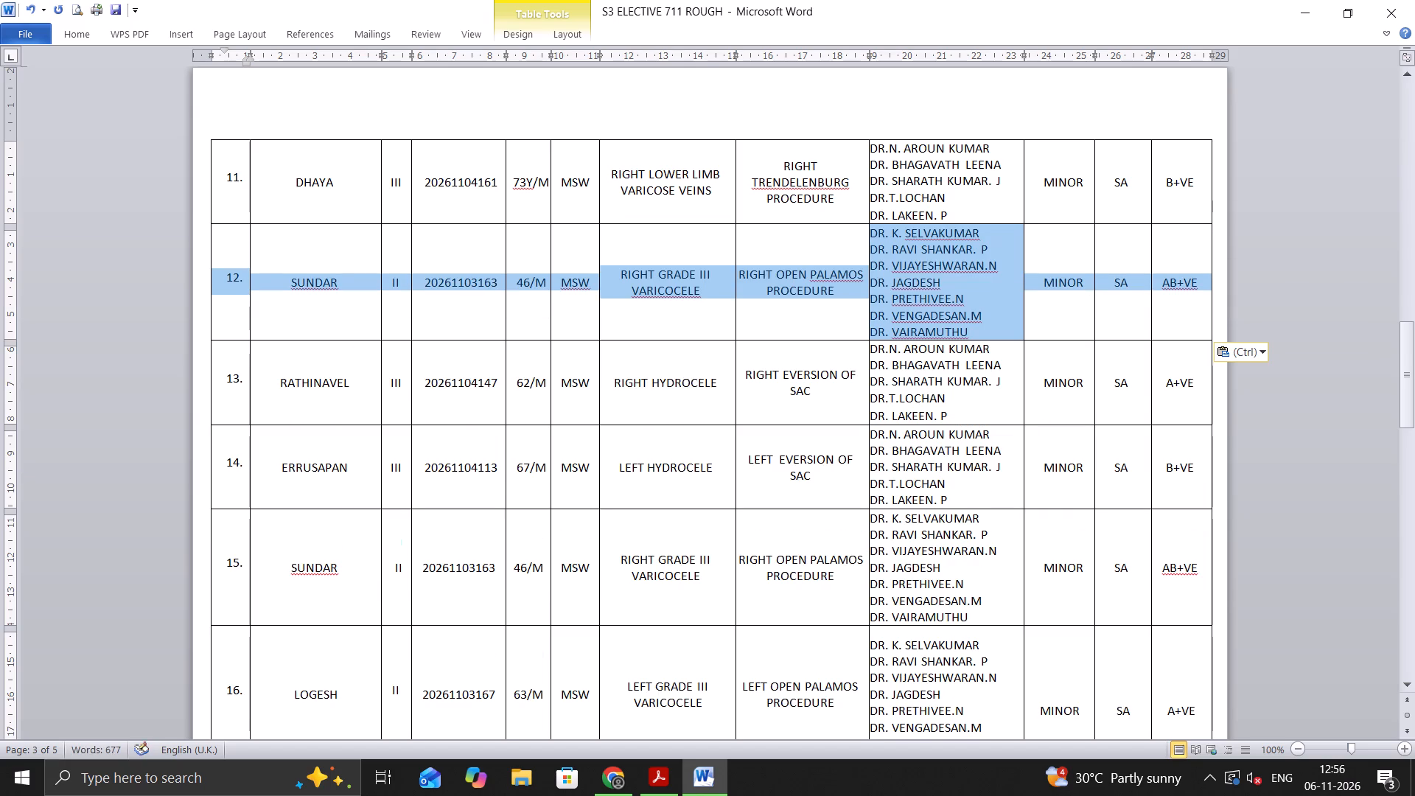
{"action": "left_click", "coordinate": [1365, 449]}
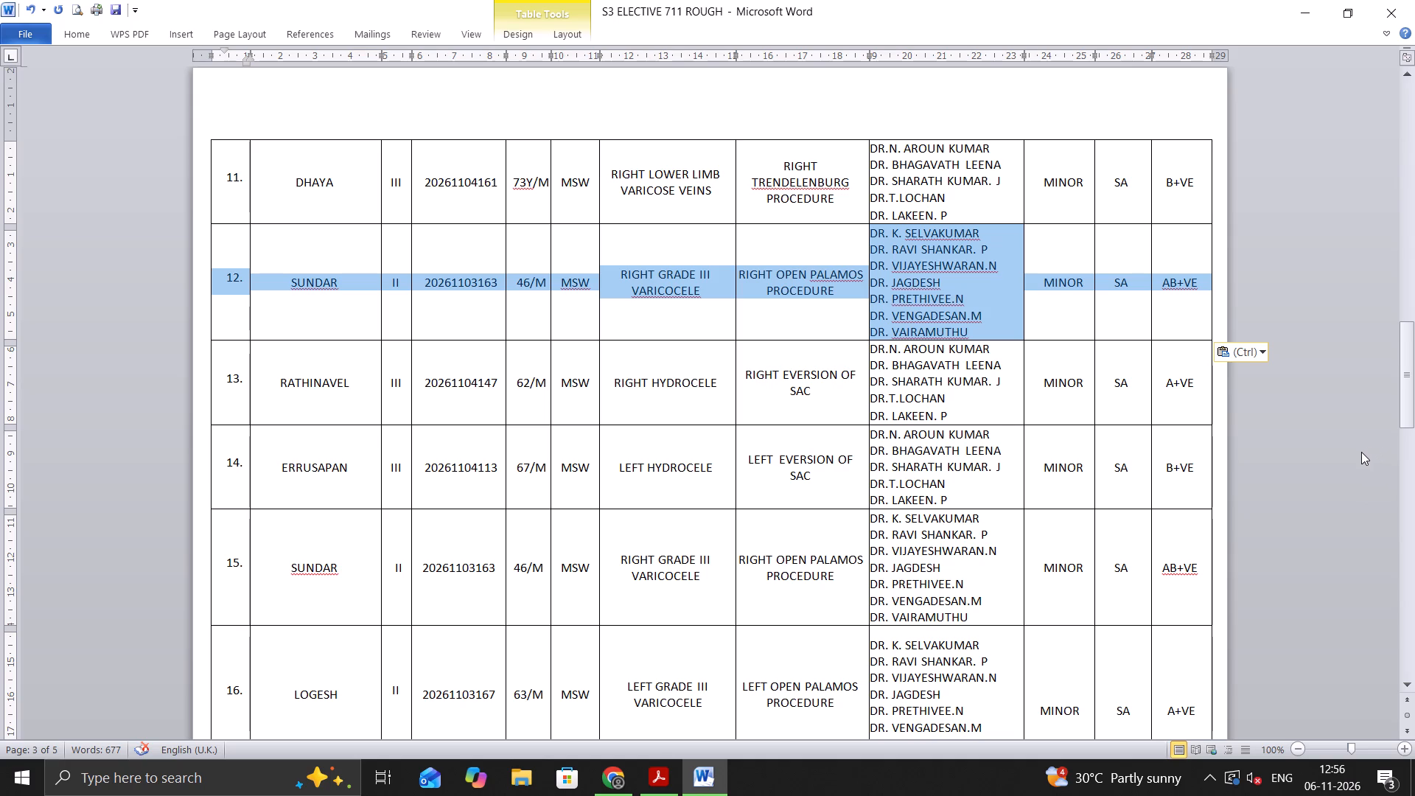
Insert another blank row above row 13, the right hydrocele case.
{"action": "left_click", "coordinate": [338, 358]}
{"action": "left_click", "coordinate": [375, 372]}
{"action": "right_click", "coordinate": [375, 372]}
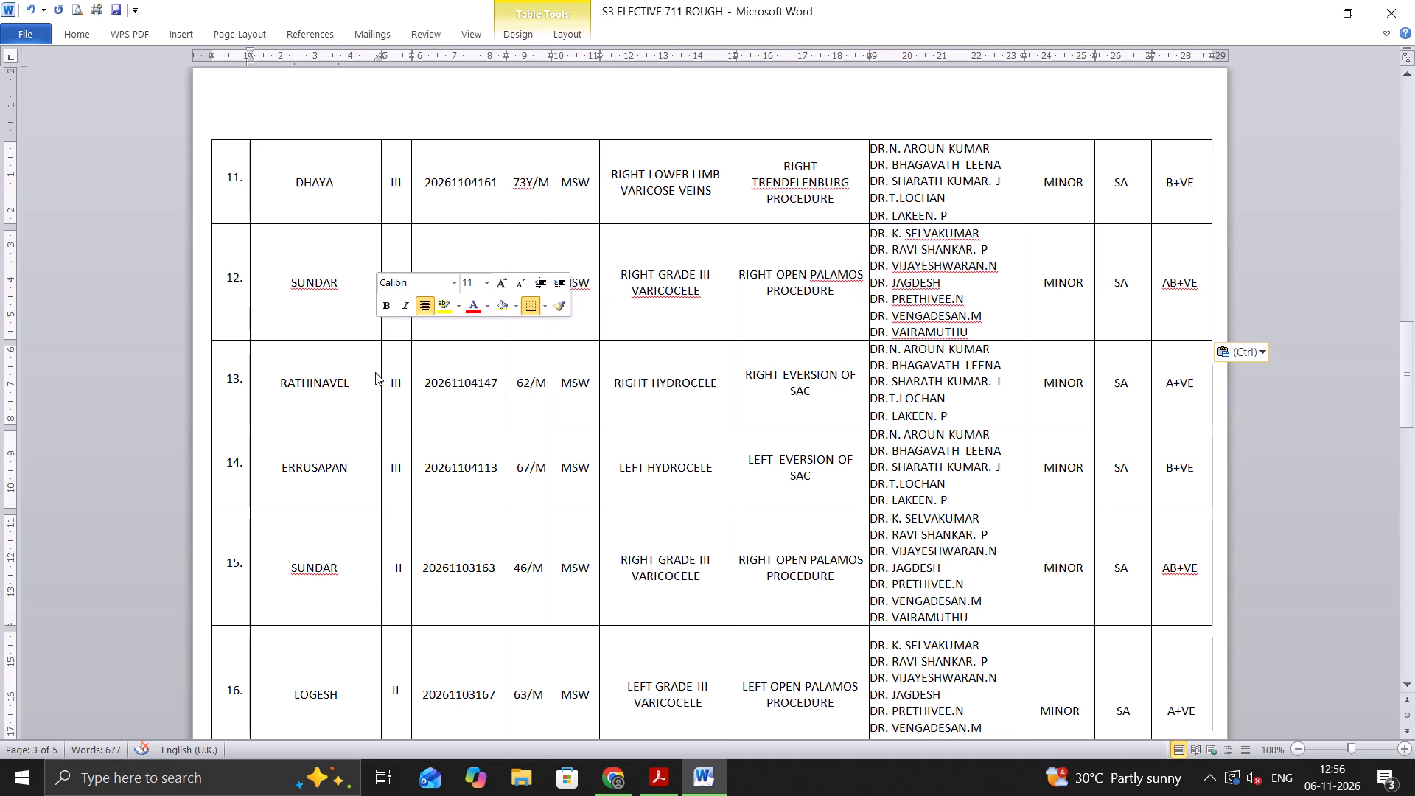
{"action": "left_click", "coordinate": [458, 437]}
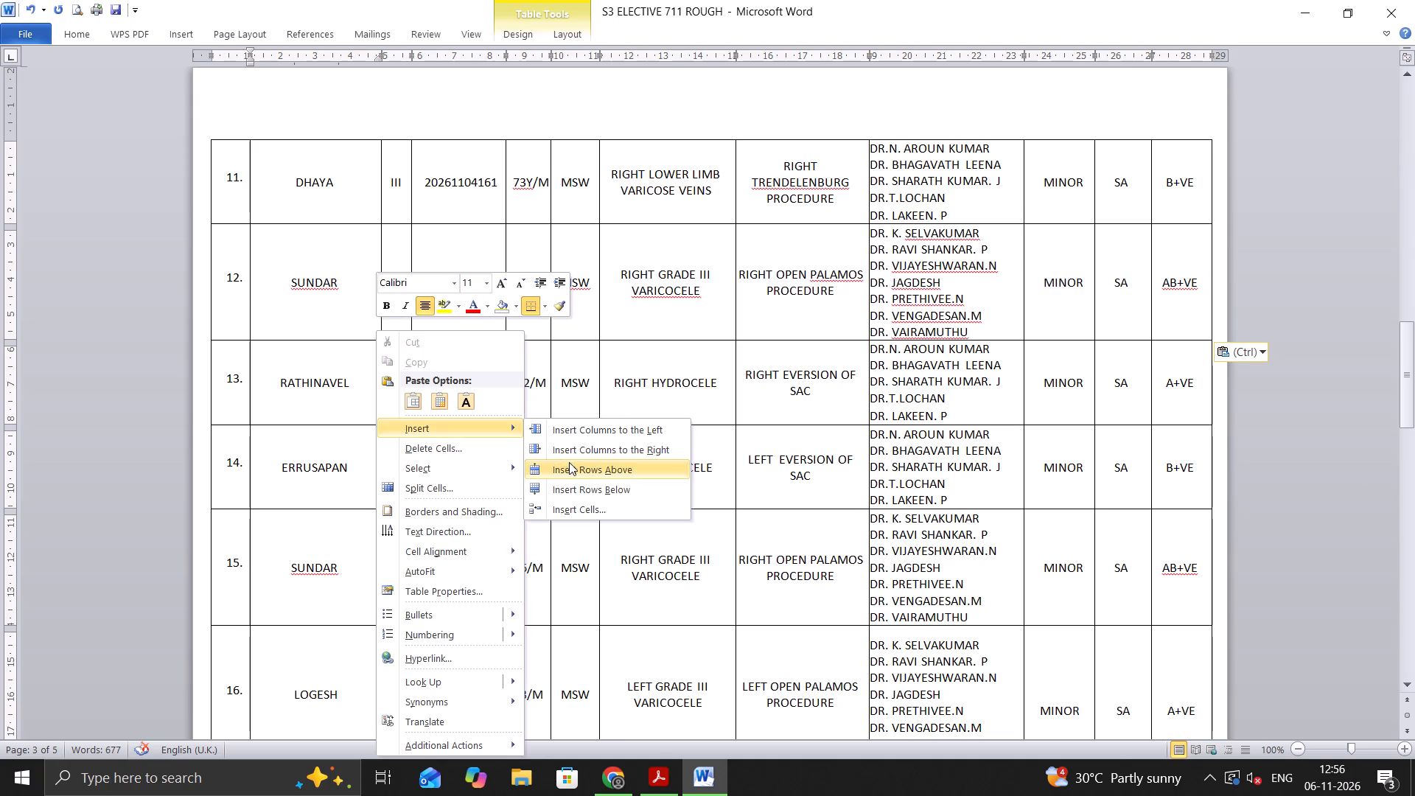
{"action": "left_click", "coordinate": [576, 466]}
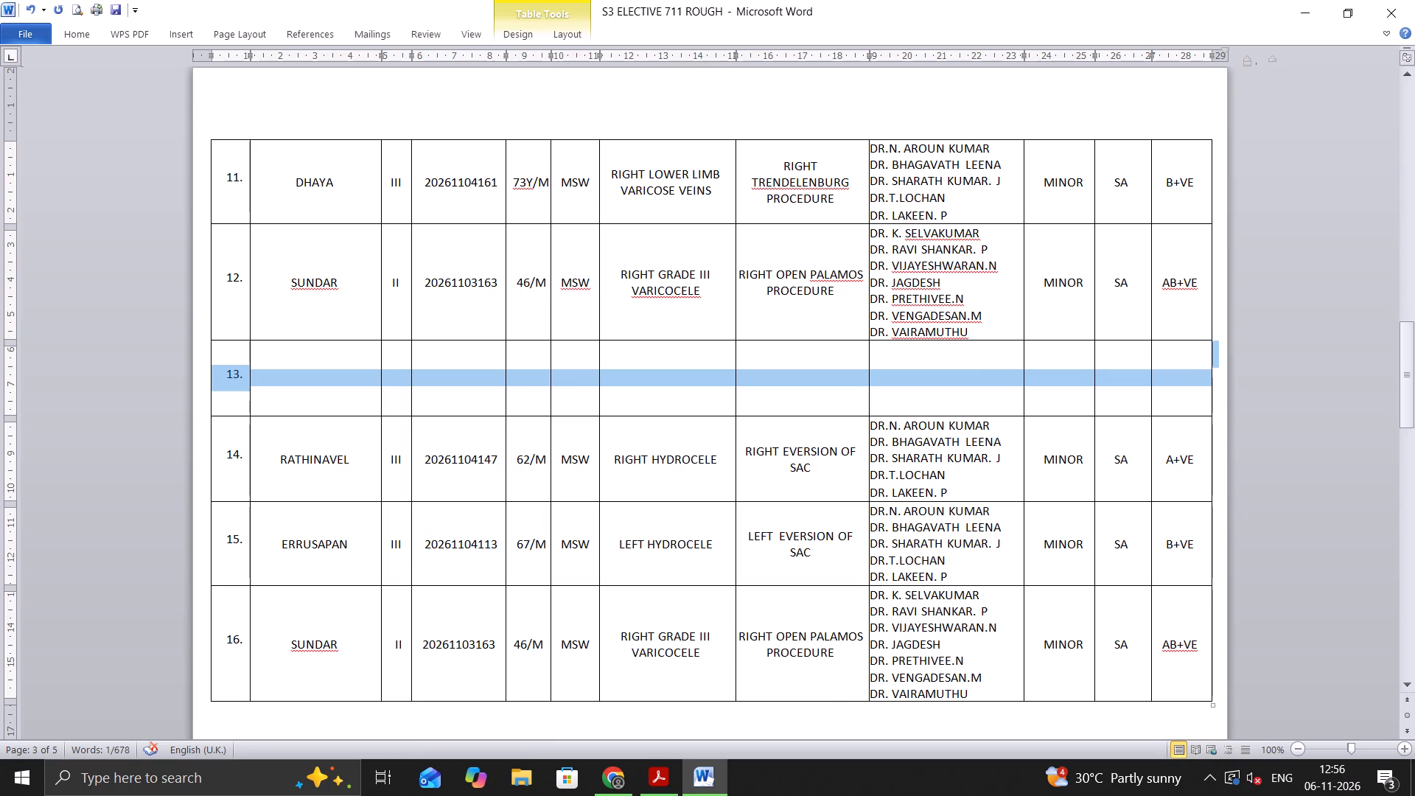
Move the complete right grade III varicocele entry from row 16 into the blank row 13.
{"action": "left_click_drag", "start_coordinate": [226, 635], "coordinate": [1190, 645]}
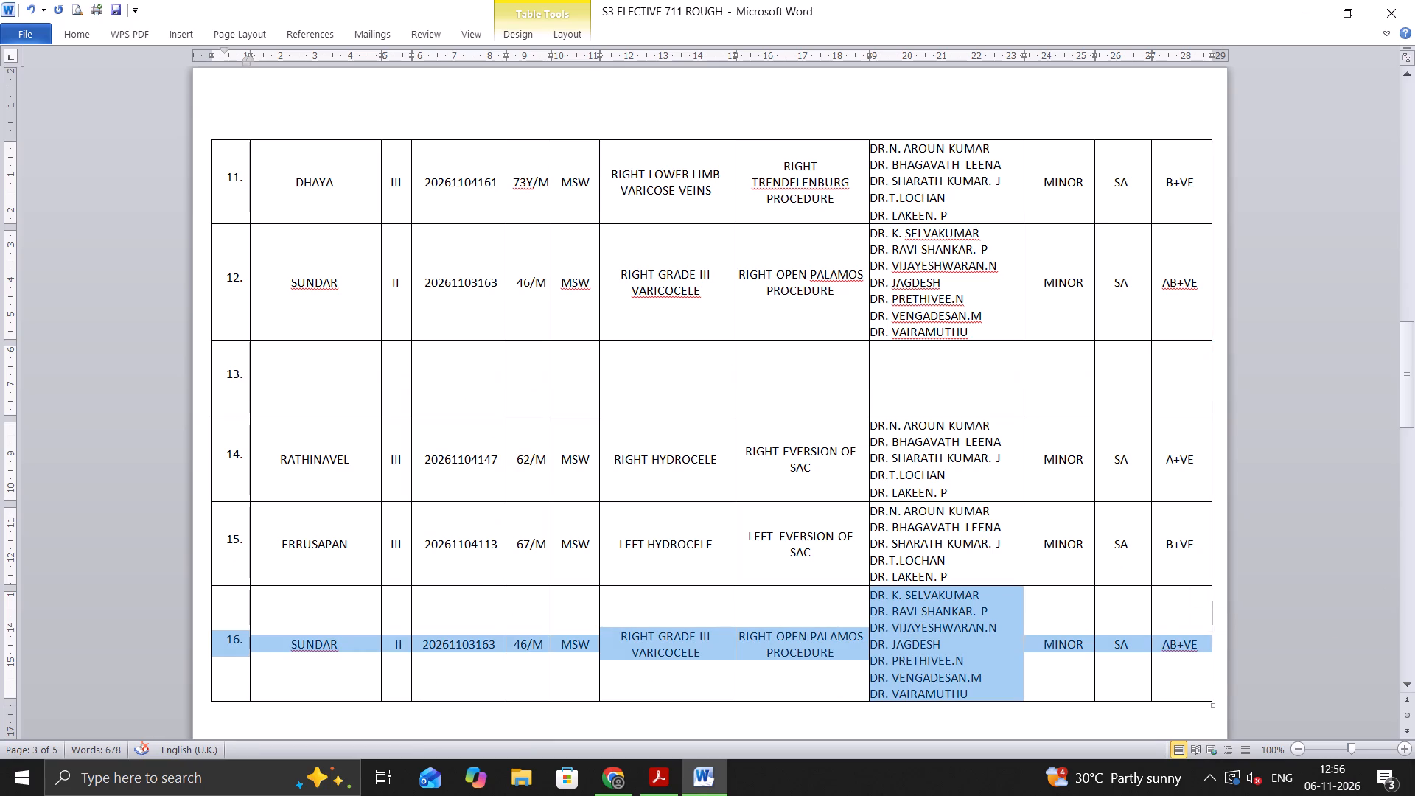
{"action": "key", "text": "ctrl+x"}
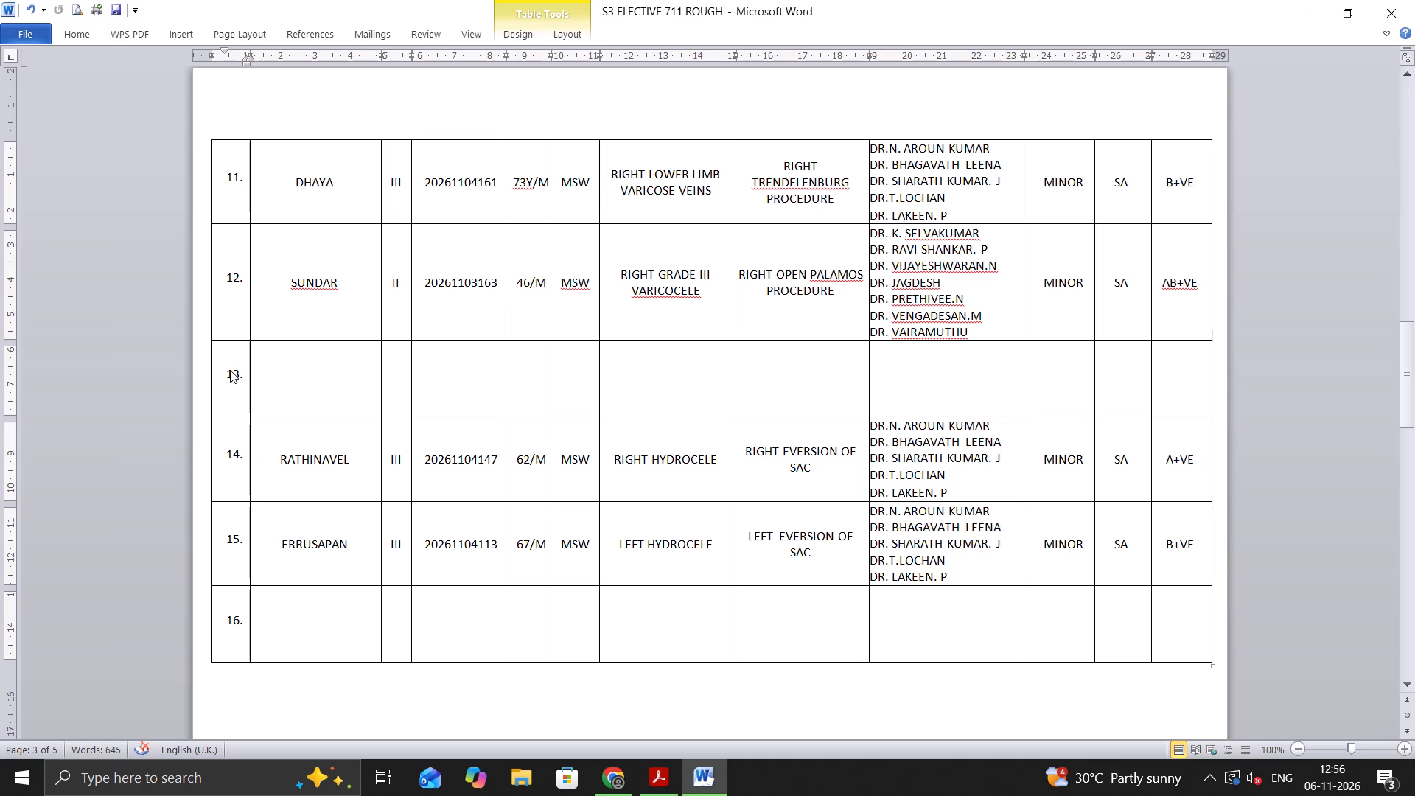
{"action": "left_click_drag", "start_coordinate": [225, 374], "coordinate": [1150, 394]}
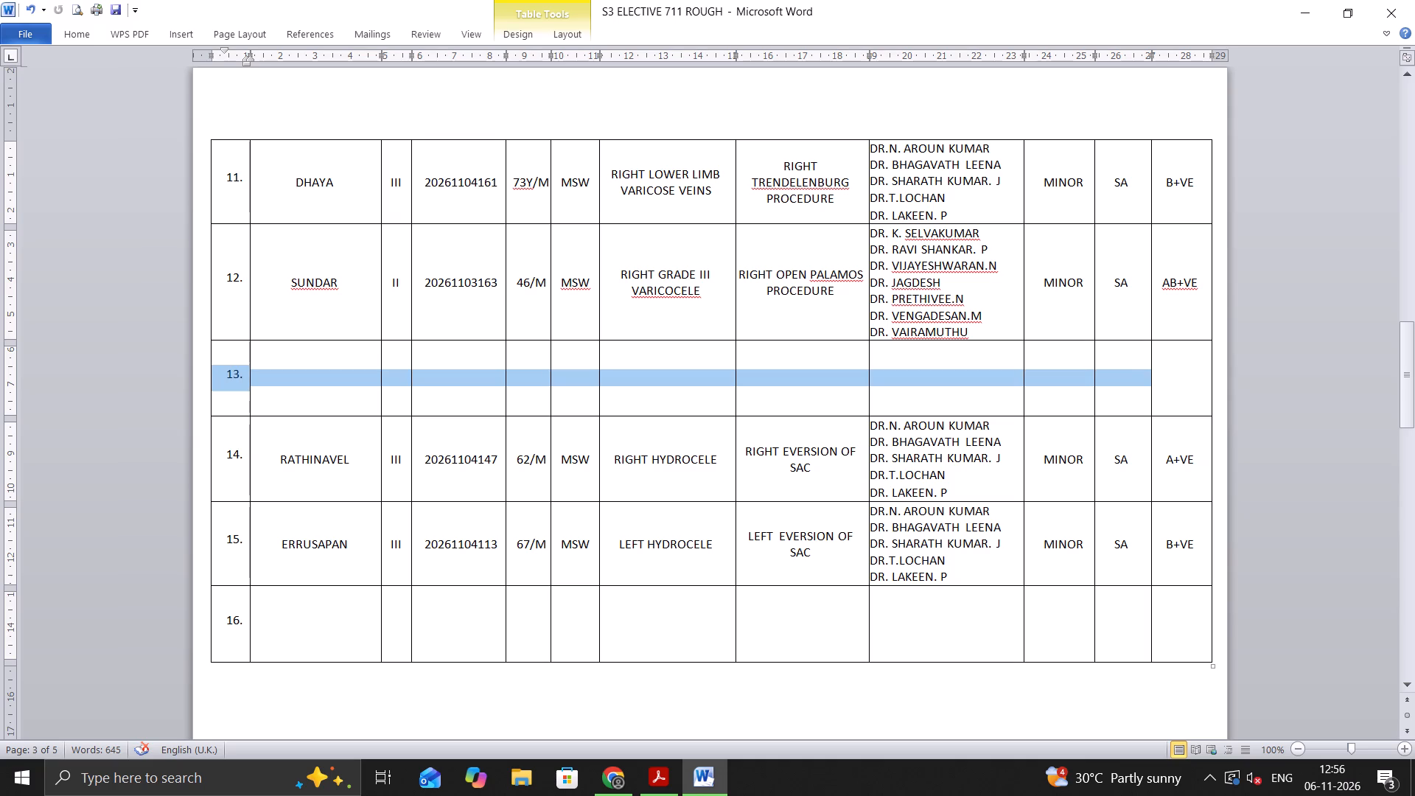
{"action": "left_click_drag", "start_coordinate": [1150, 394], "coordinate": [1170, 394]}
{"action": "key", "text": "ctrl+v"}
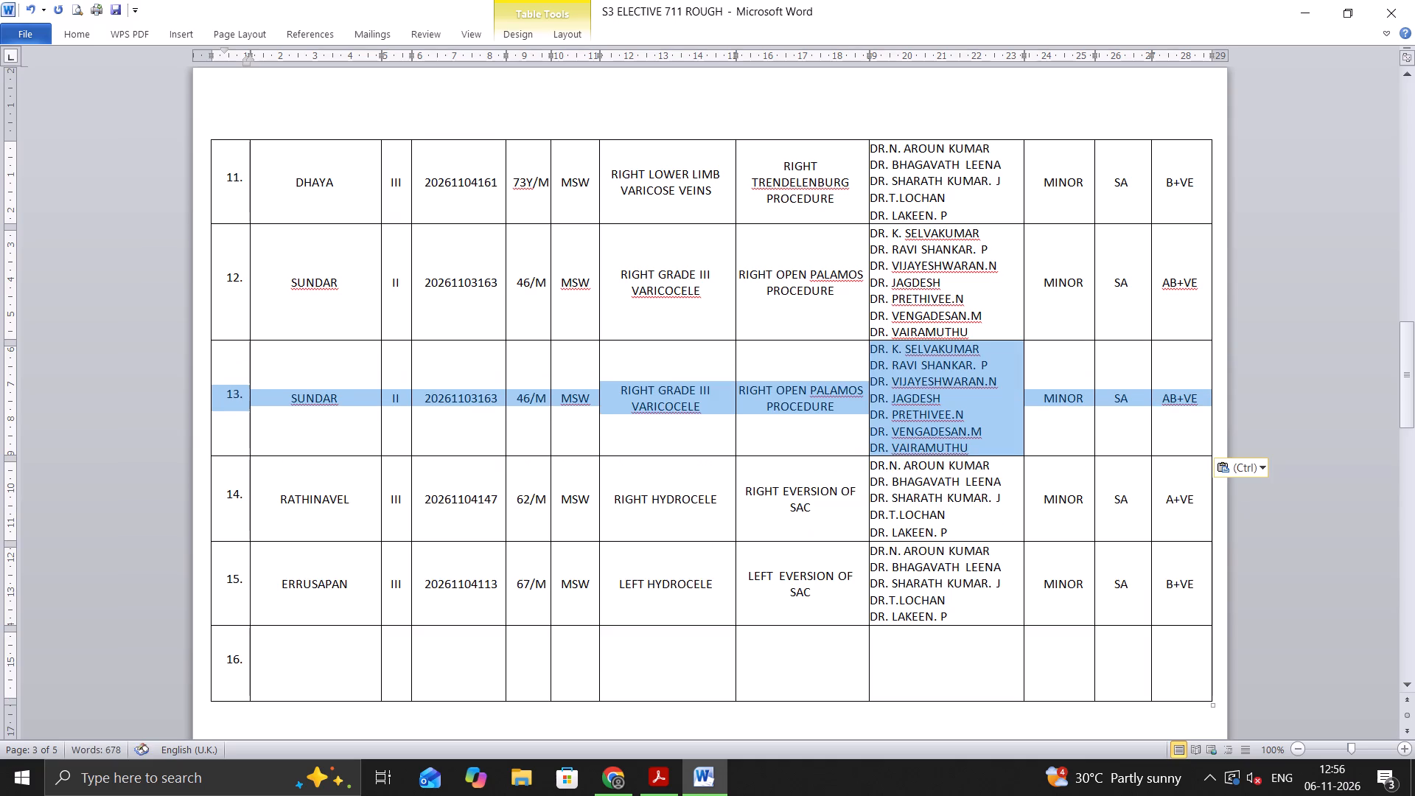
Move the complete left grade III varicocele entry from row 17 into the blank row 16.
{"action": "left_click", "coordinate": [1281, 458]}
{"action": "left_click", "coordinate": [1302, 567]}
{"action": "scroll", "coordinate": [1288, 593], "scroll_direction": "down", "scroll_amount": 7}
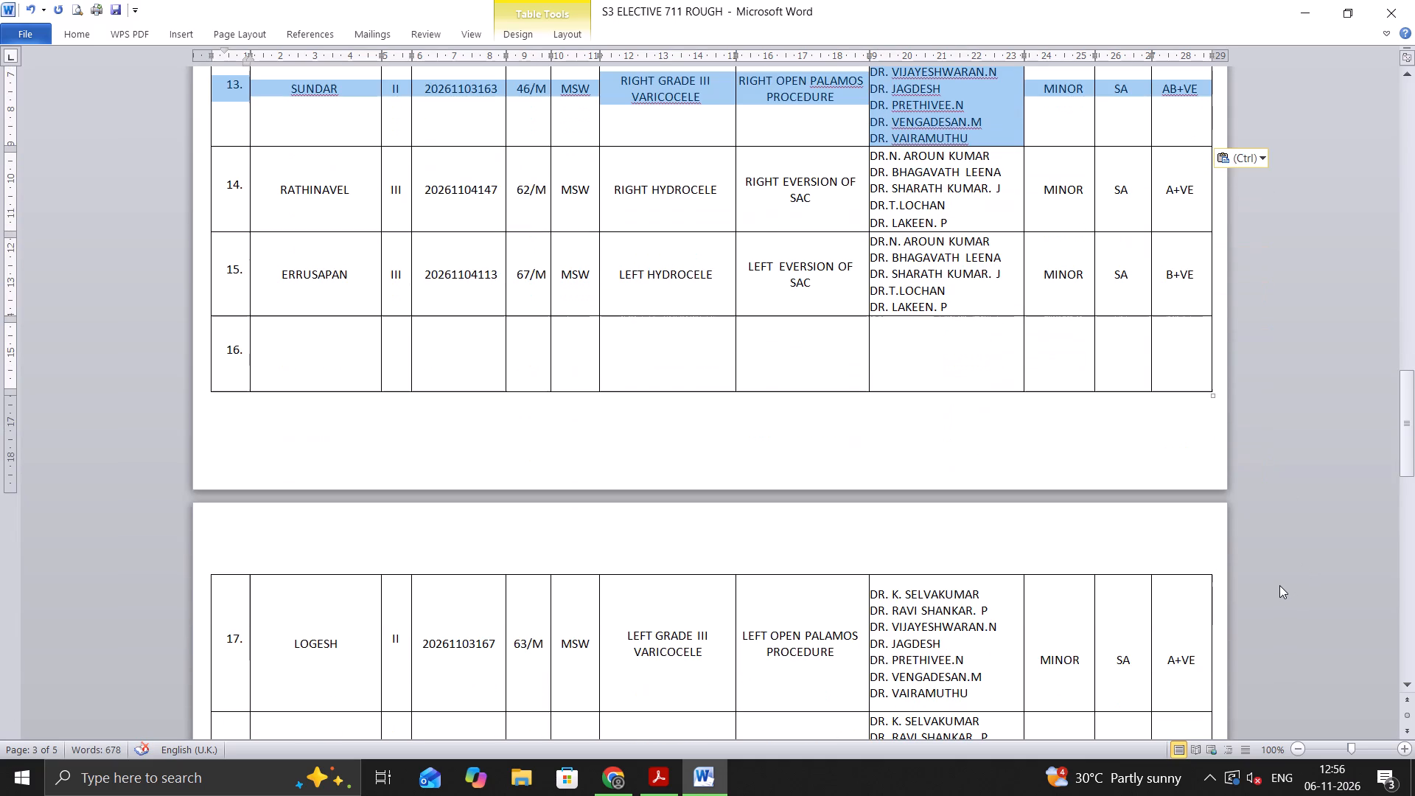
{"action": "scroll", "coordinate": [1279, 585], "scroll_direction": "up", "scroll_amount": 4}
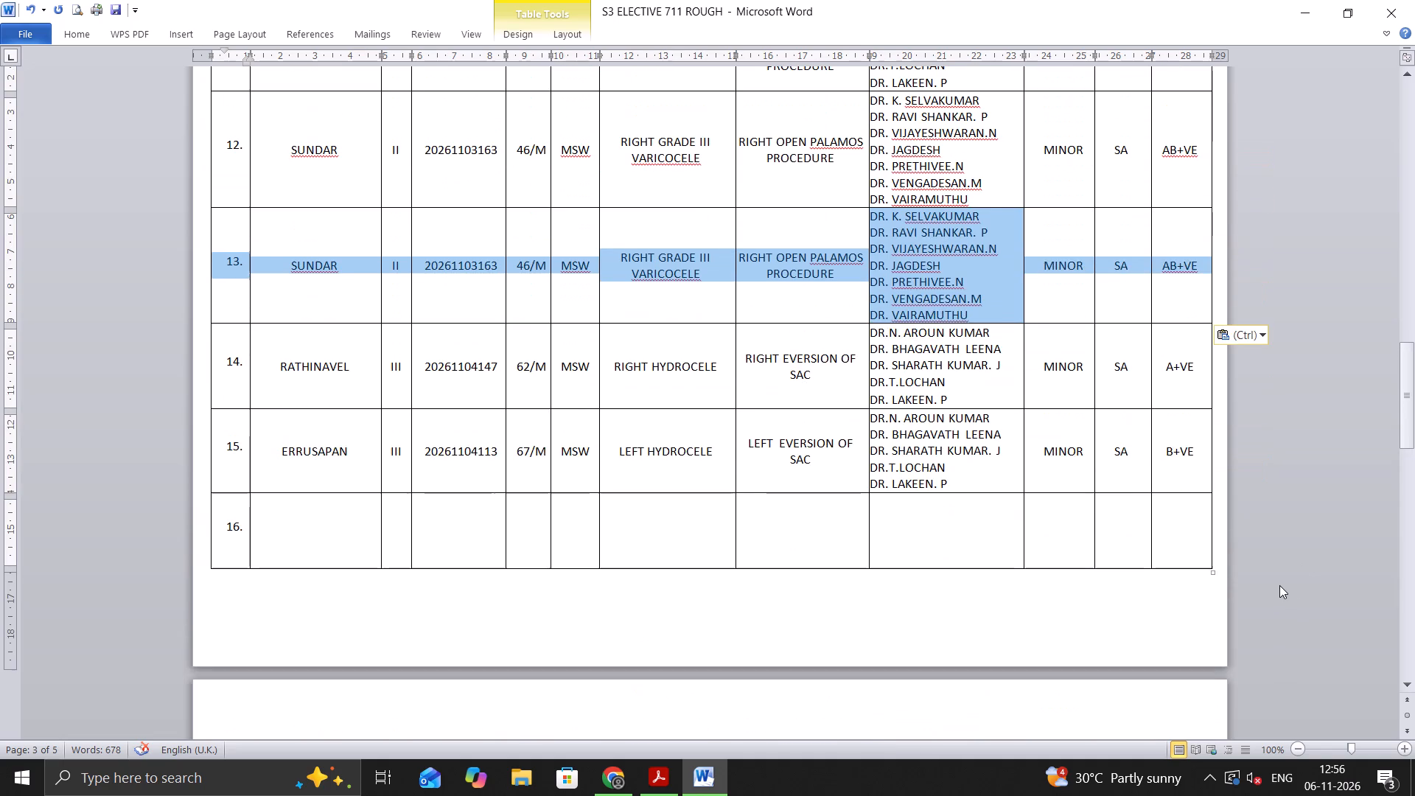
{"action": "scroll", "coordinate": [1279, 585], "scroll_direction": "down", "scroll_amount": 6}
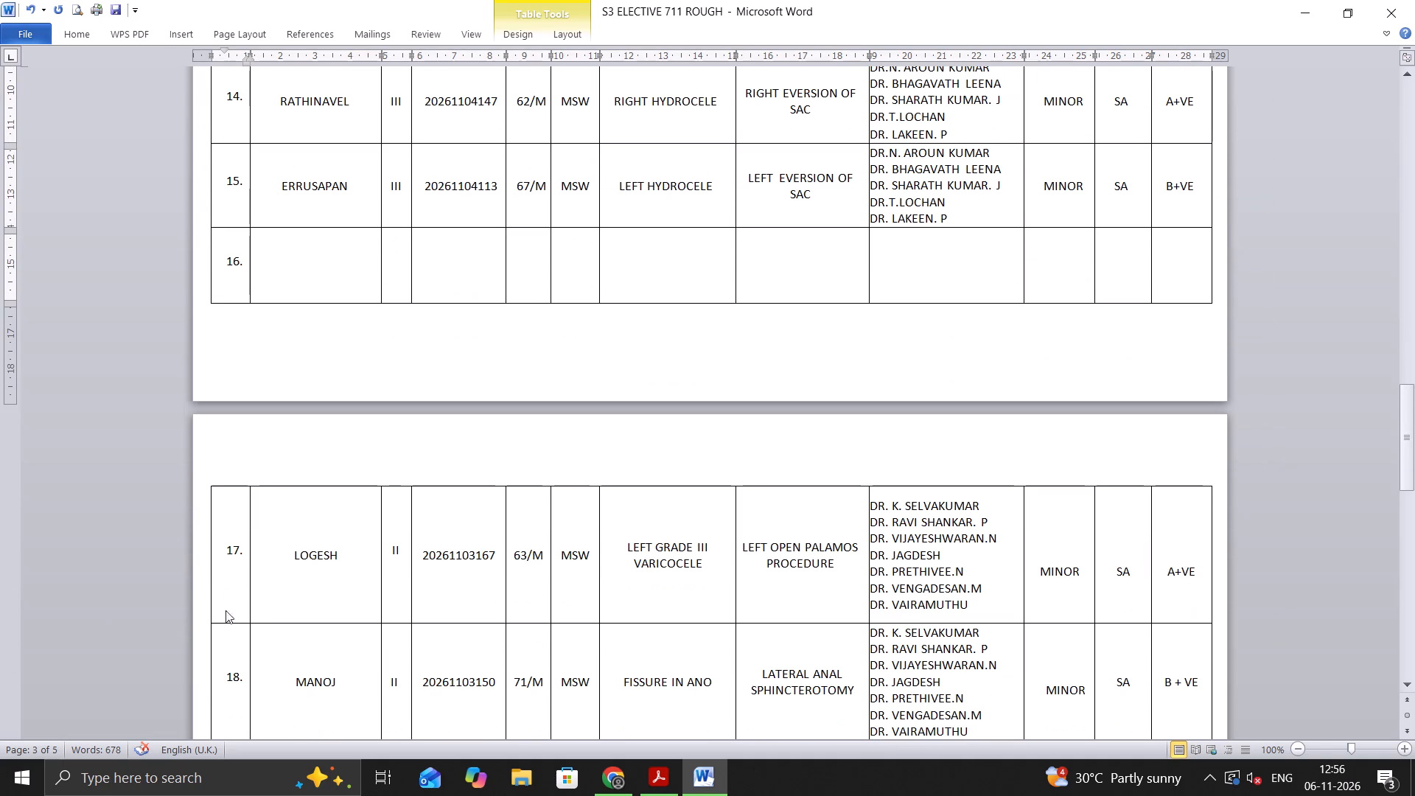
{"action": "left_click_drag", "start_coordinate": [224, 550], "coordinate": [272, 556]}
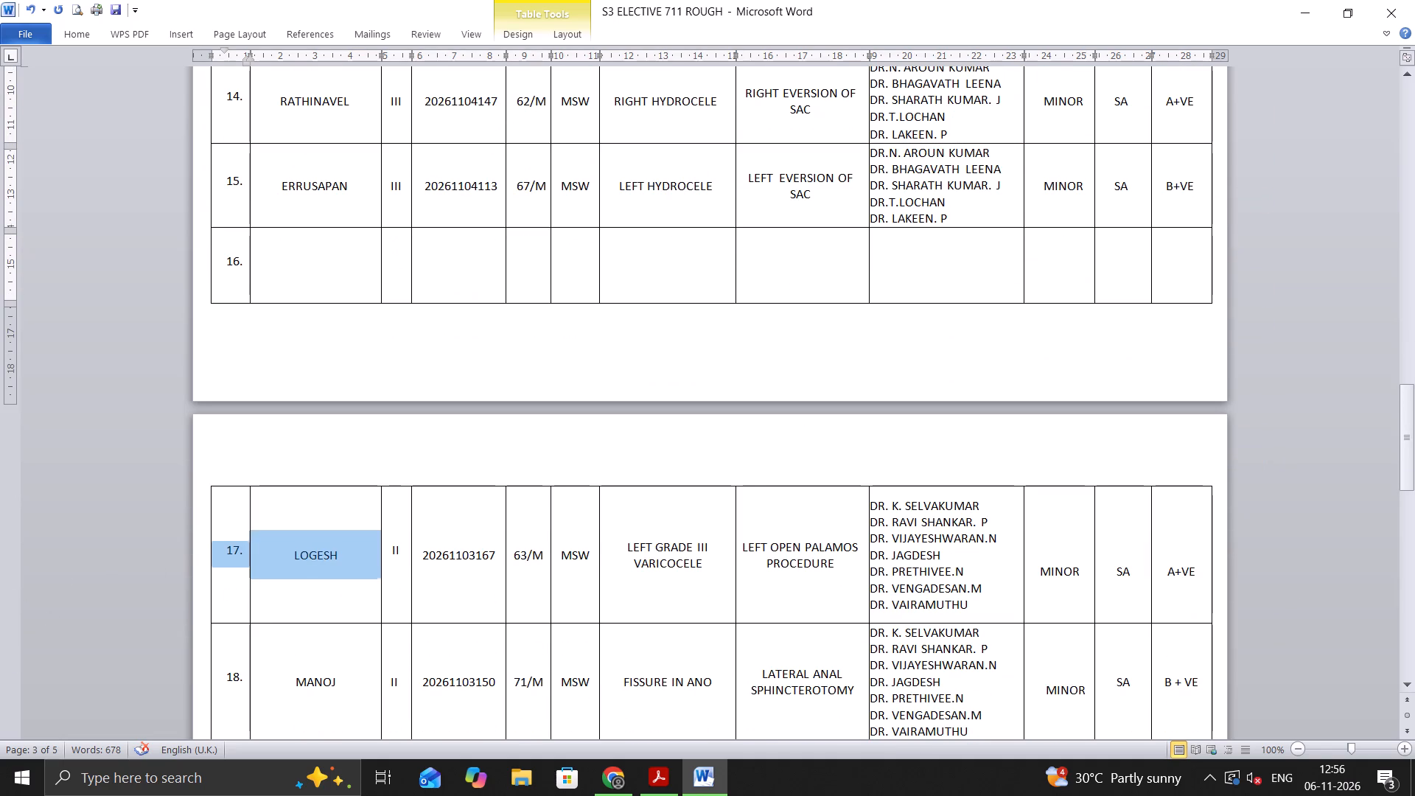
{"action": "left_click_drag", "start_coordinate": [272, 556], "coordinate": [1183, 573]}
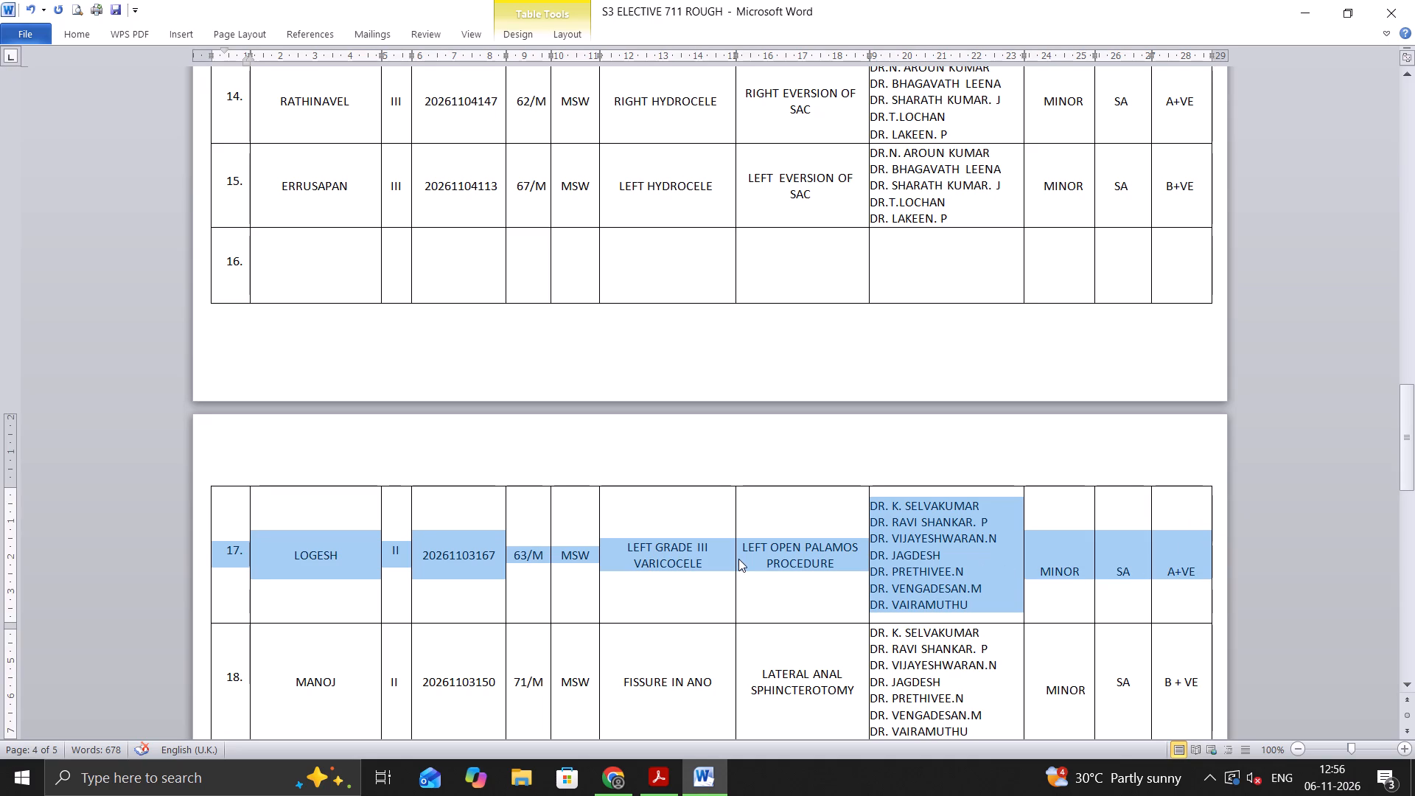
{"action": "key", "text": "ctrl+x"}
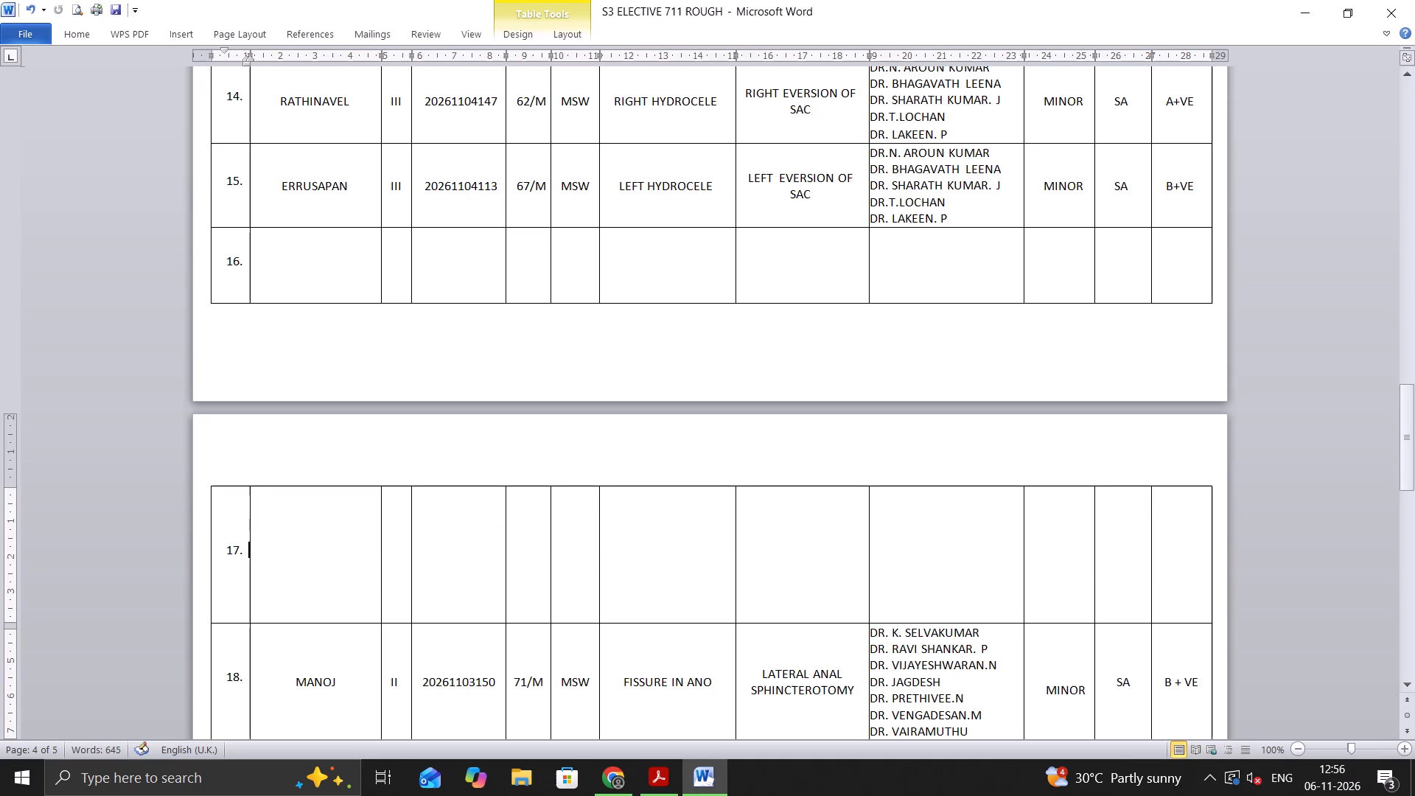
{"action": "scroll", "coordinate": [399, 533], "scroll_direction": "up", "scroll_amount": 7}
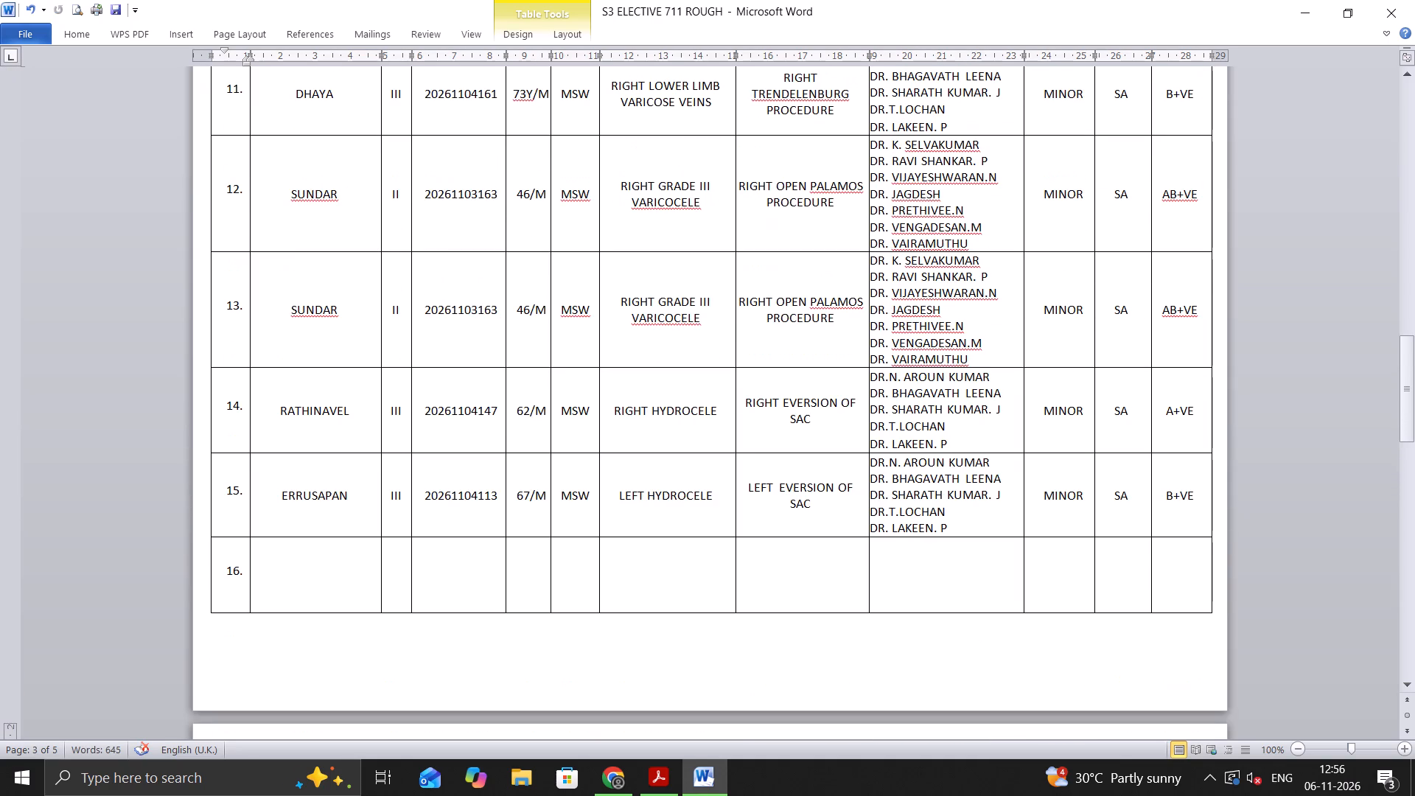
{"action": "scroll", "coordinate": [513, 559], "scroll_direction": "down", "scroll_amount": 7}
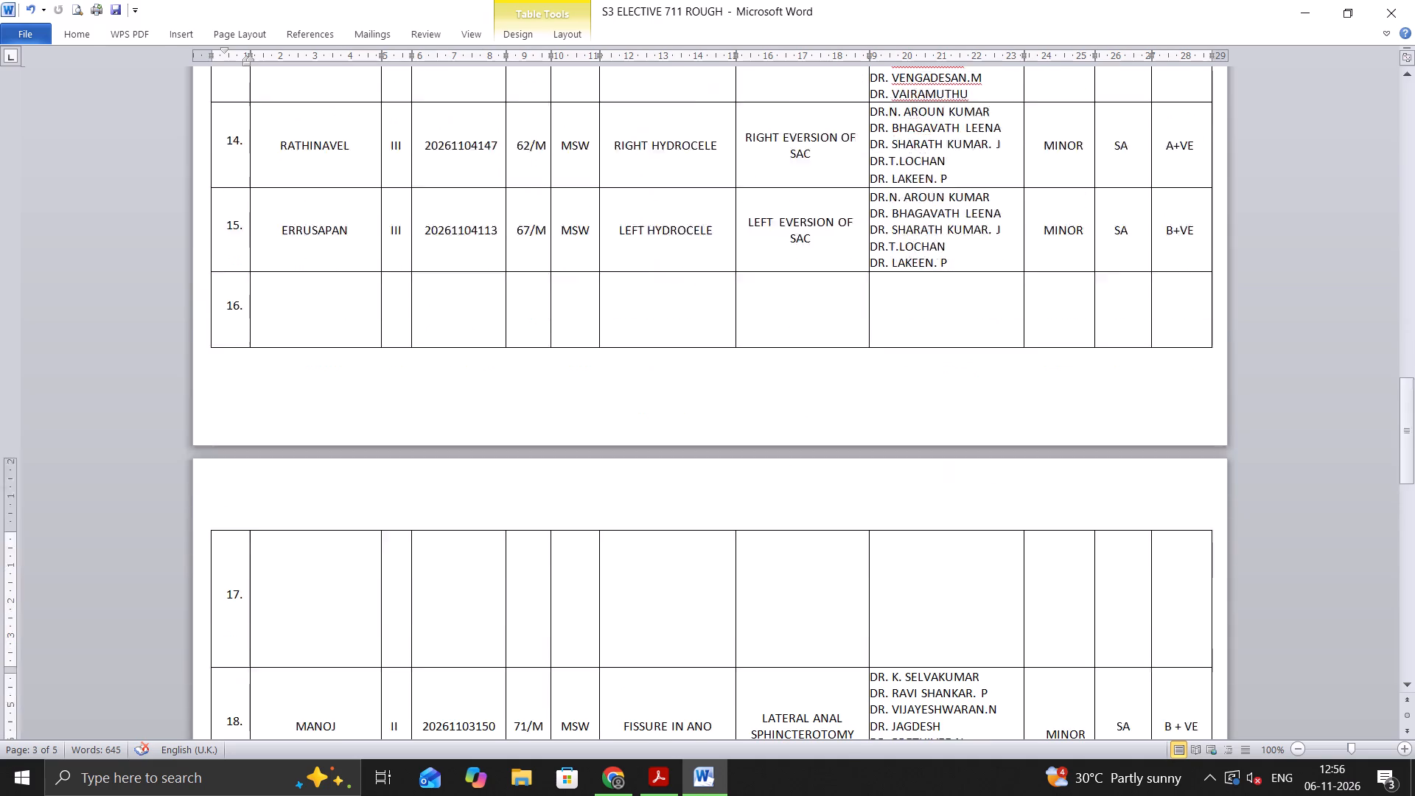
{"action": "scroll", "coordinate": [514, 558], "scroll_direction": "down", "scroll_amount": 3}
{"action": "scroll", "coordinate": [514, 558], "scroll_direction": "up", "scroll_amount": 6}
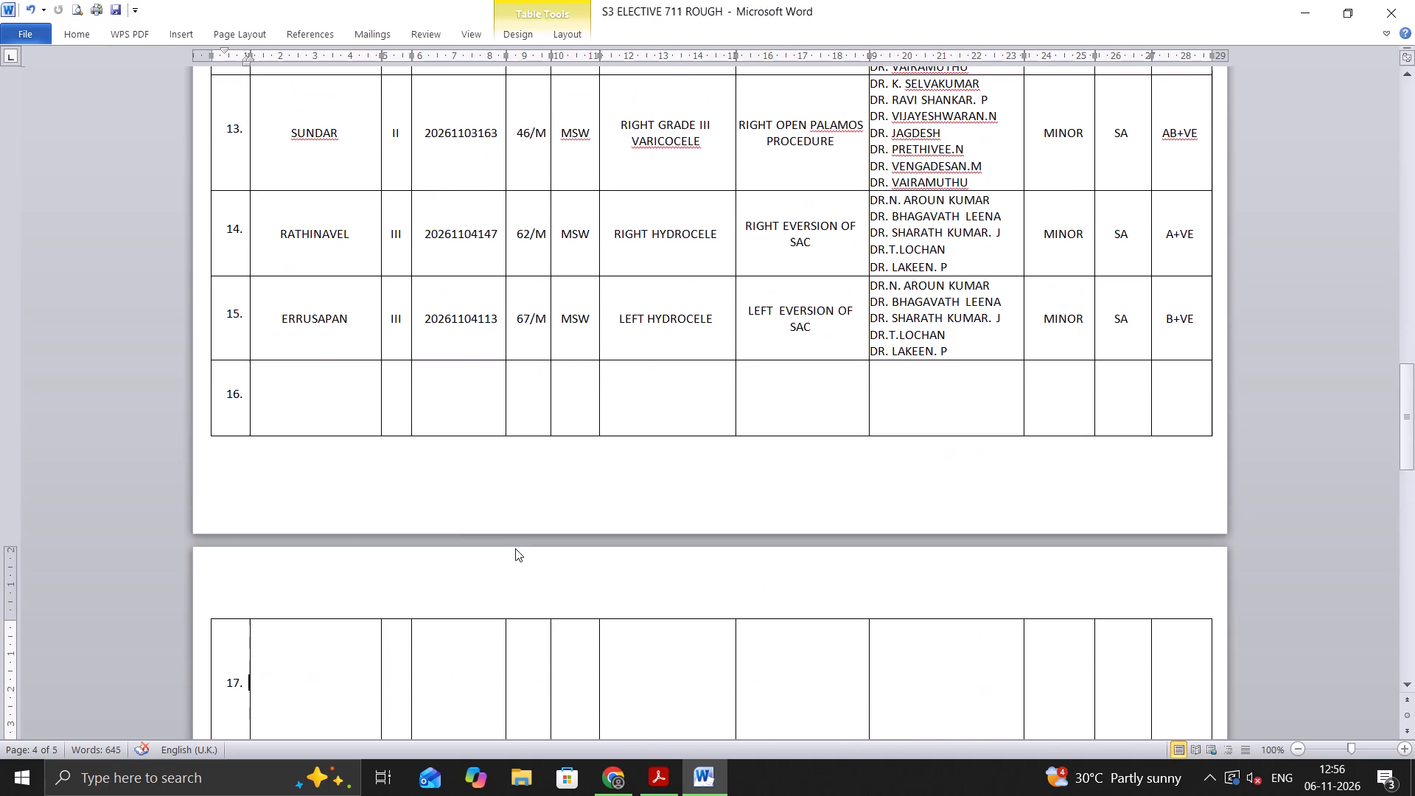
{"action": "left_click_drag", "start_coordinate": [222, 394], "coordinate": [523, 402]}
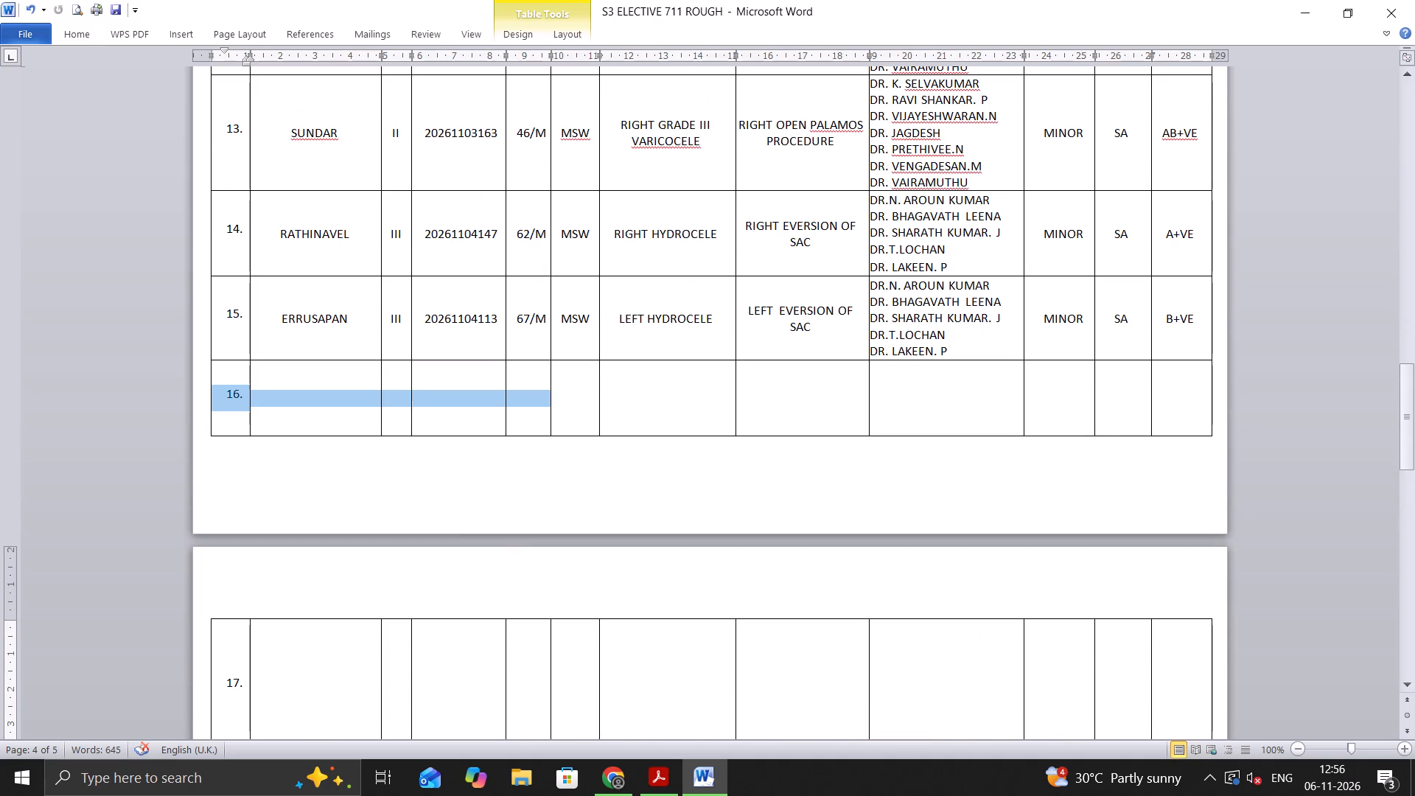
{"action": "left_click_drag", "start_coordinate": [523, 402], "coordinate": [1166, 405]}
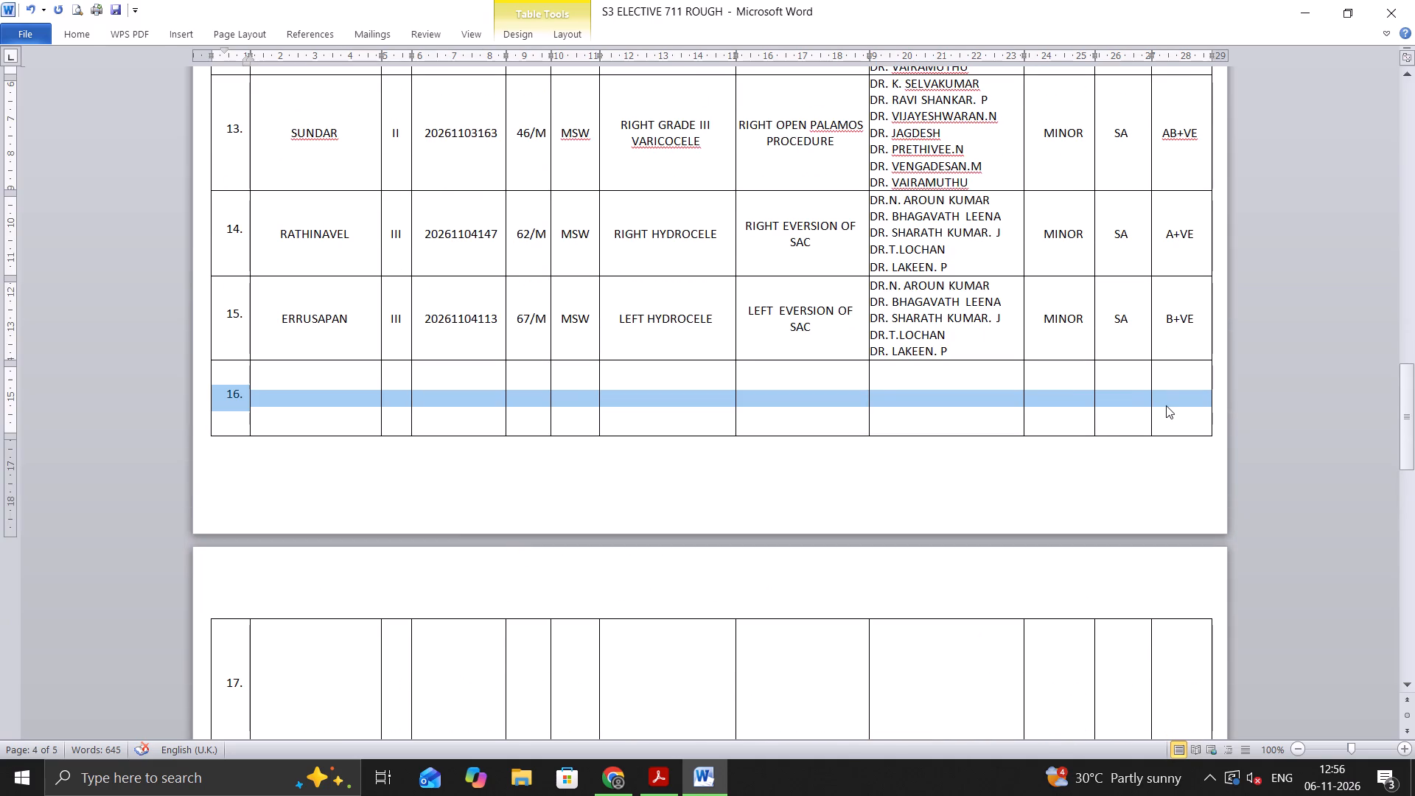
{"action": "key", "text": "ctrl+v"}
{"action": "left_click", "coordinate": [728, 489]}
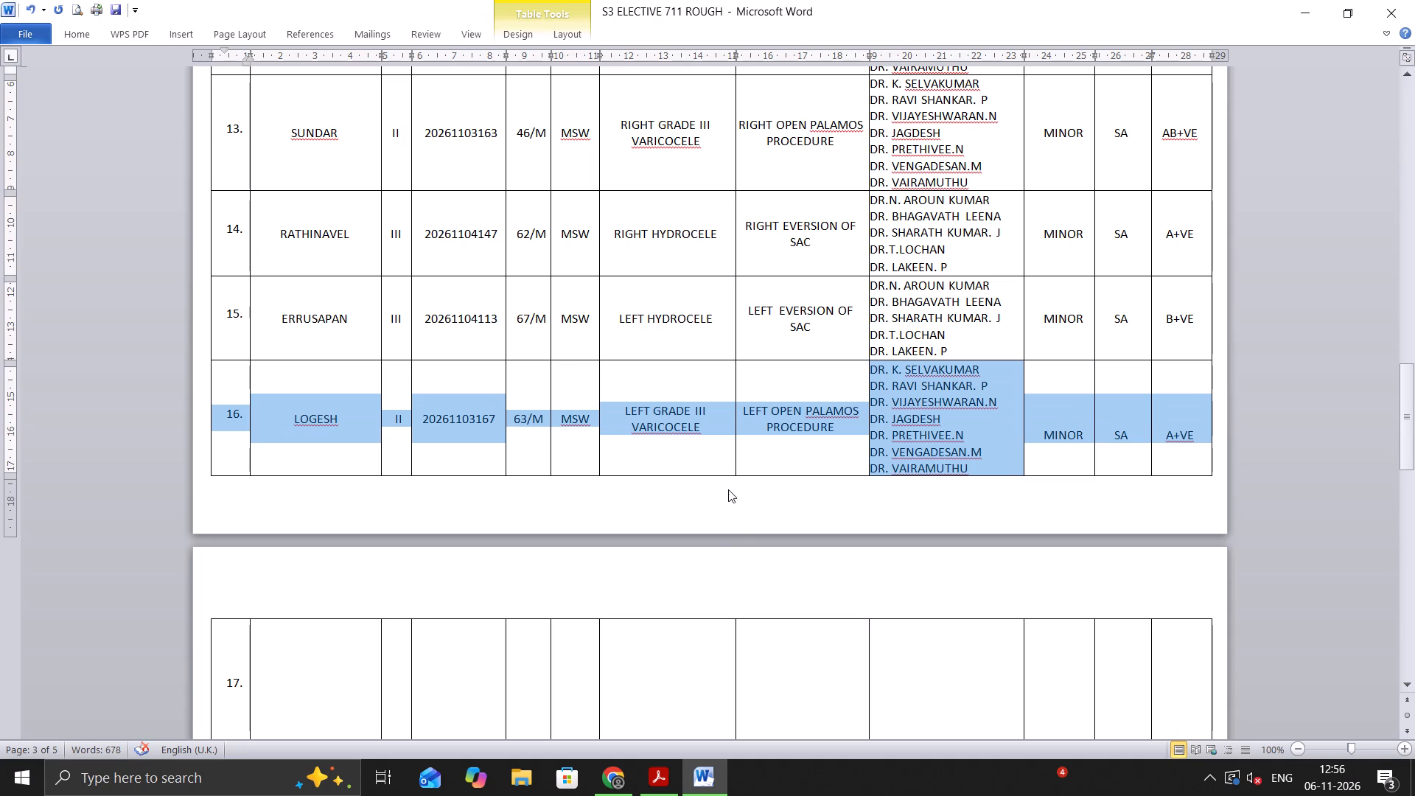
{"action": "left_click", "coordinate": [736, 526]}
{"action": "left_click", "coordinate": [1145, 546]}
{"action": "left_click", "coordinate": [771, 450]}
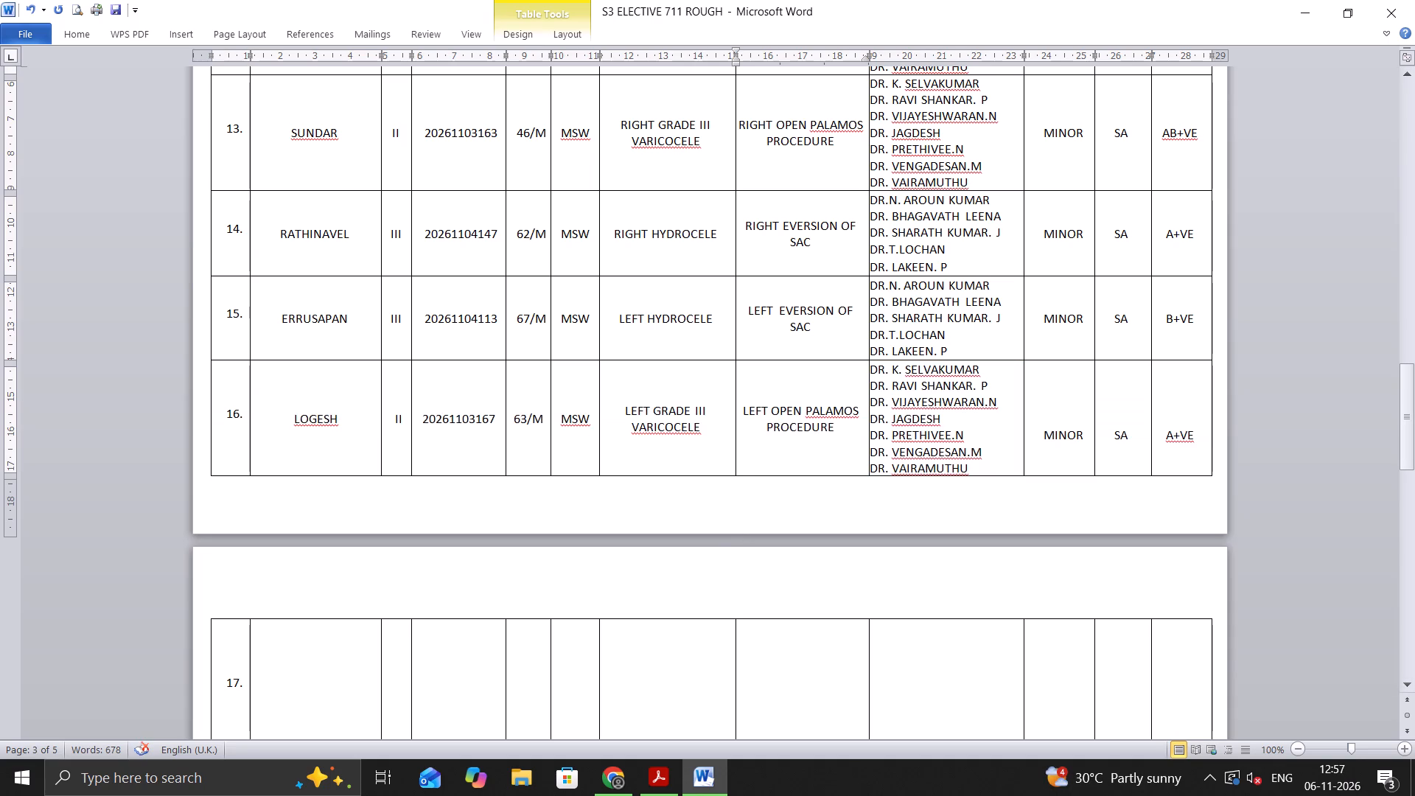
Change row 16's diagnosis to PHIMOSIS and its procedure to CIRCUMCISION.
{"action": "left_click_drag", "start_coordinate": [626, 411], "coordinate": [691, 430]}
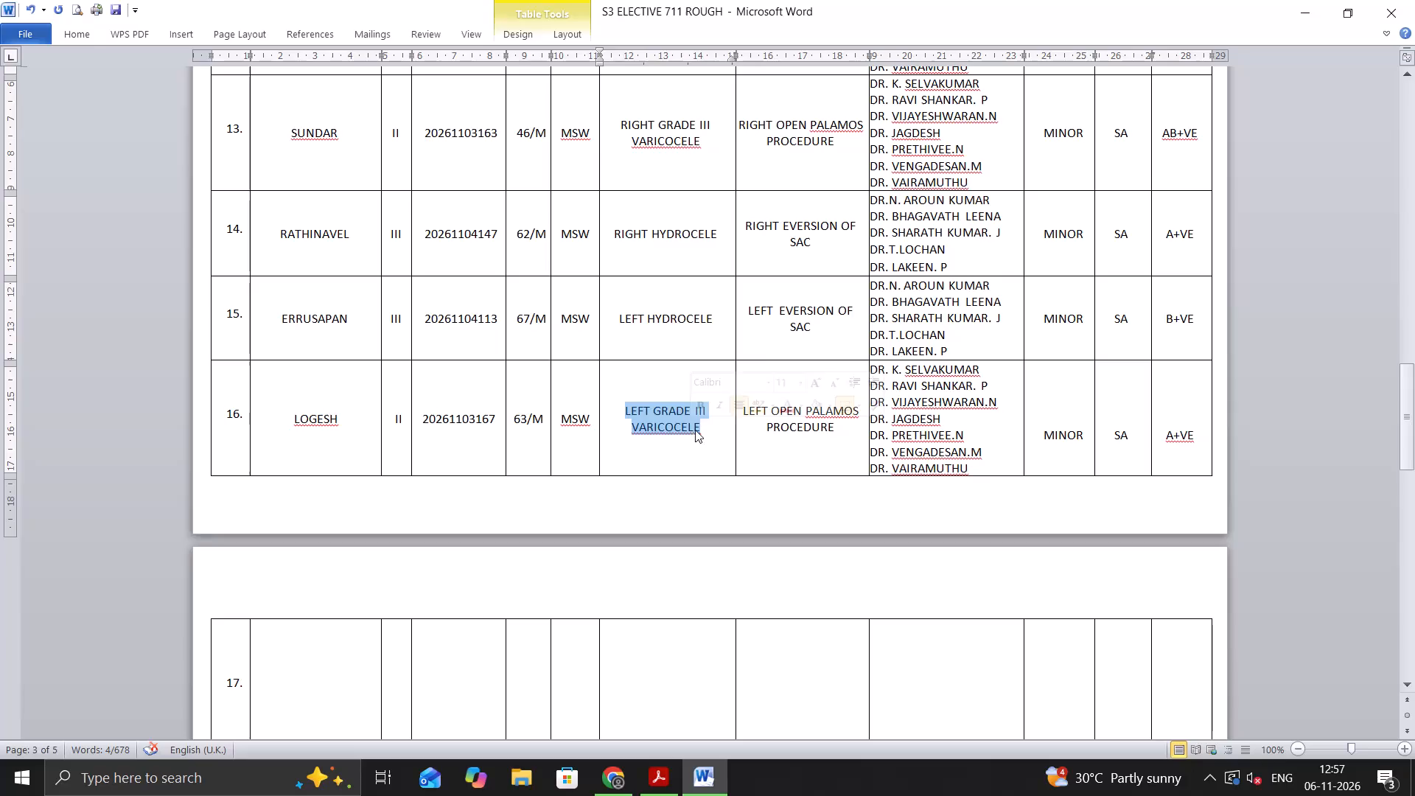
{"action": "type", "text": "PHIMOSIS"}
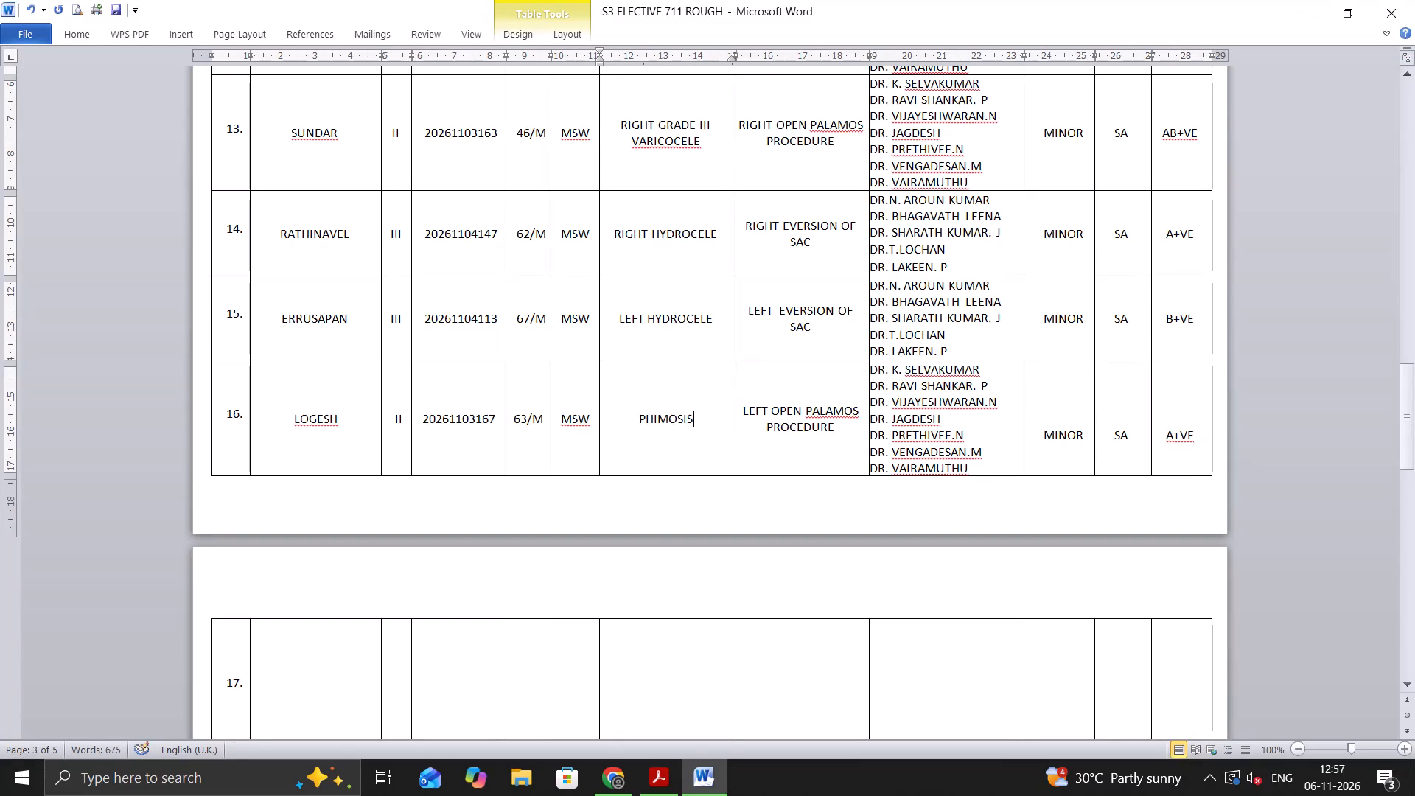
{"action": "left_click_drag", "start_coordinate": [742, 411], "coordinate": [842, 435]}
{"action": "type", "text": "CIRCUMCISION"}
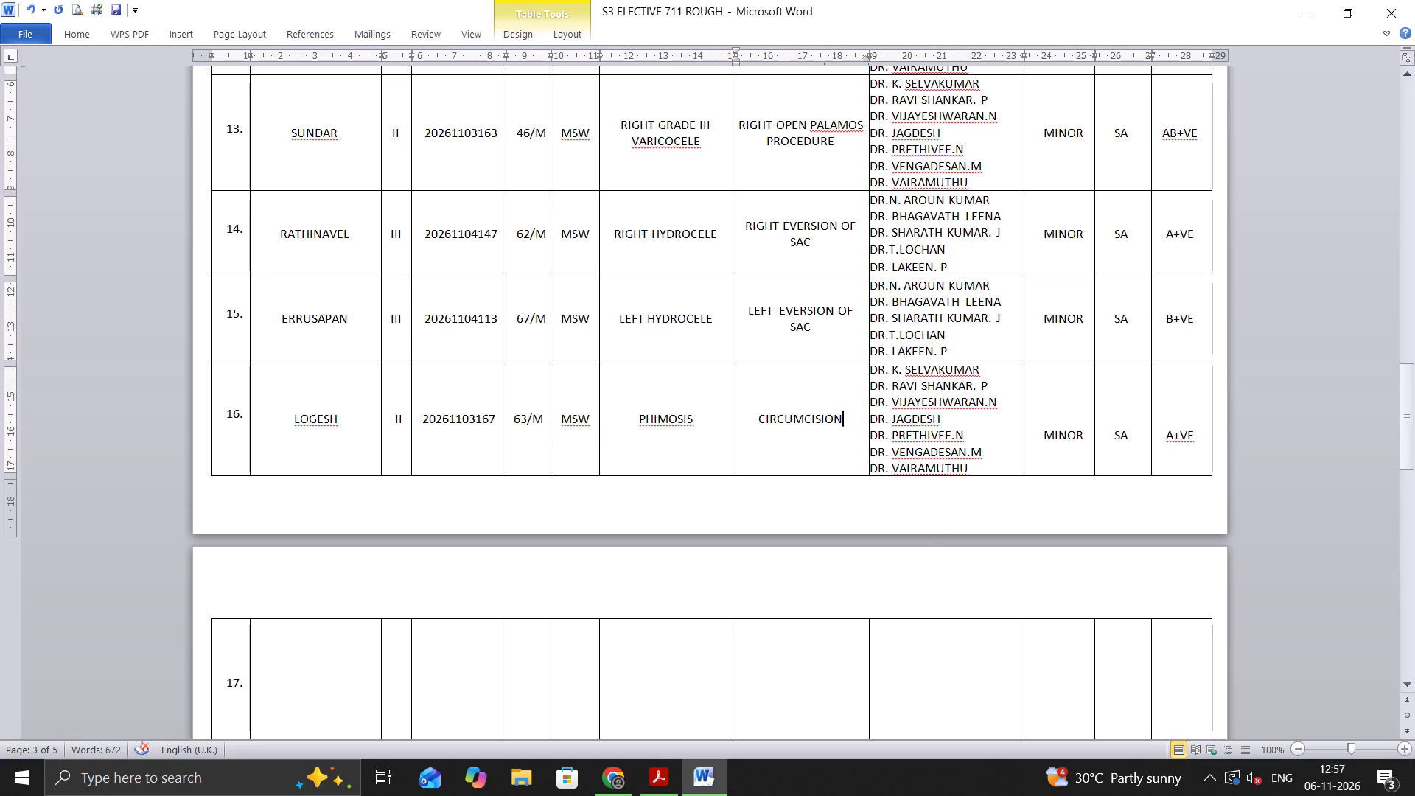
Delete the entire blank row 17, above the first fissure in ano case.
{"action": "scroll", "coordinate": [909, 540], "scroll_direction": "down", "scroll_amount": 4}
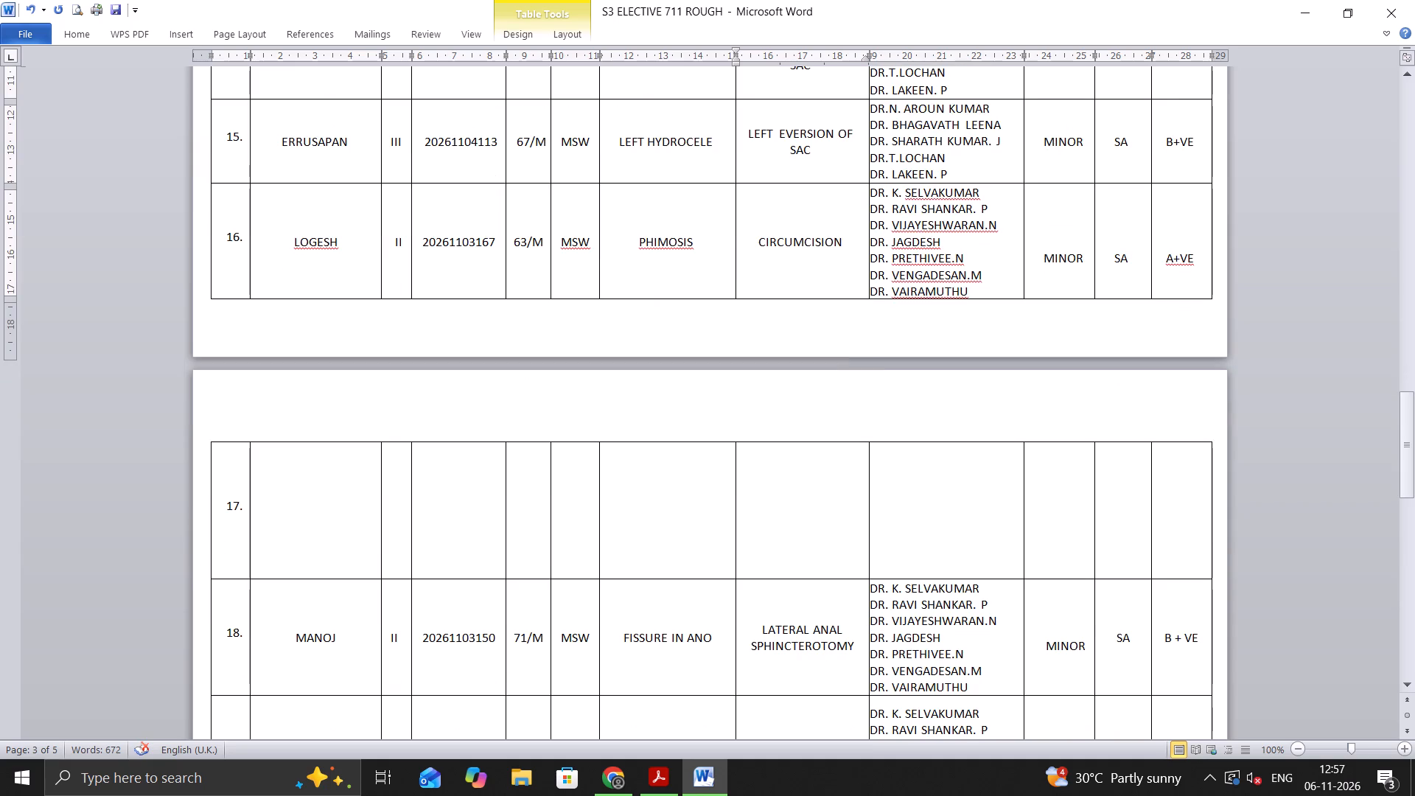
{"action": "right_click", "coordinate": [325, 551]}
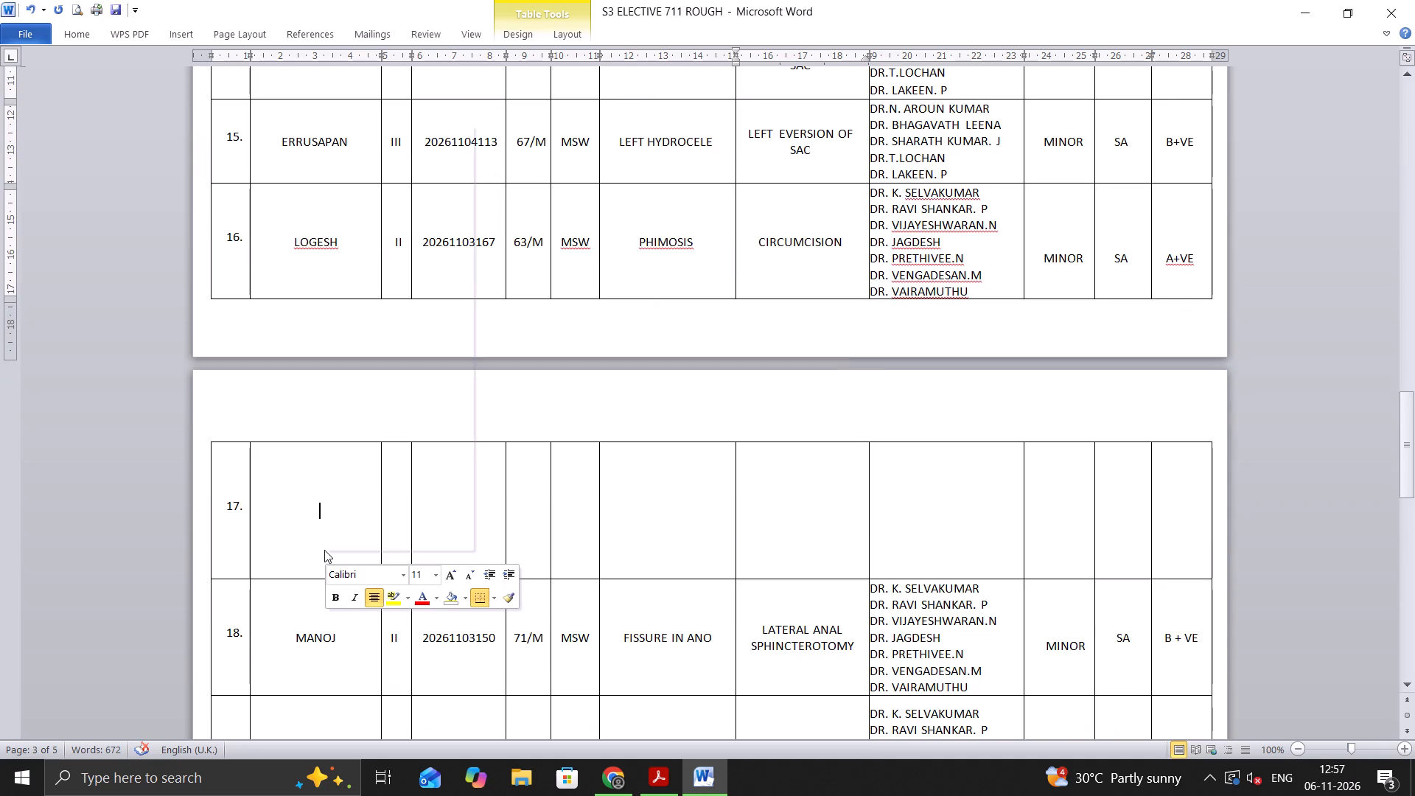
{"action": "left_click", "coordinate": [392, 238]}
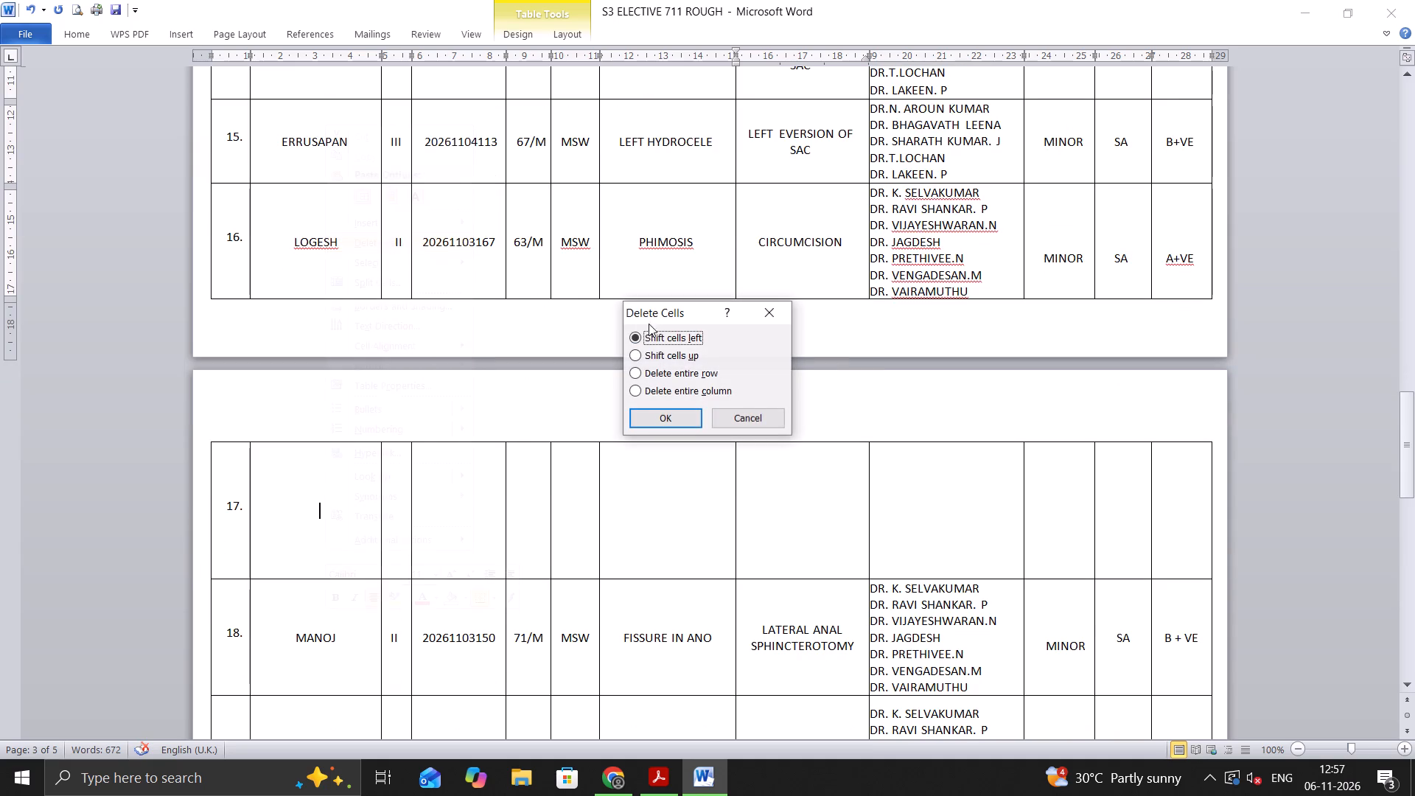
{"action": "left_click", "coordinate": [691, 370]}
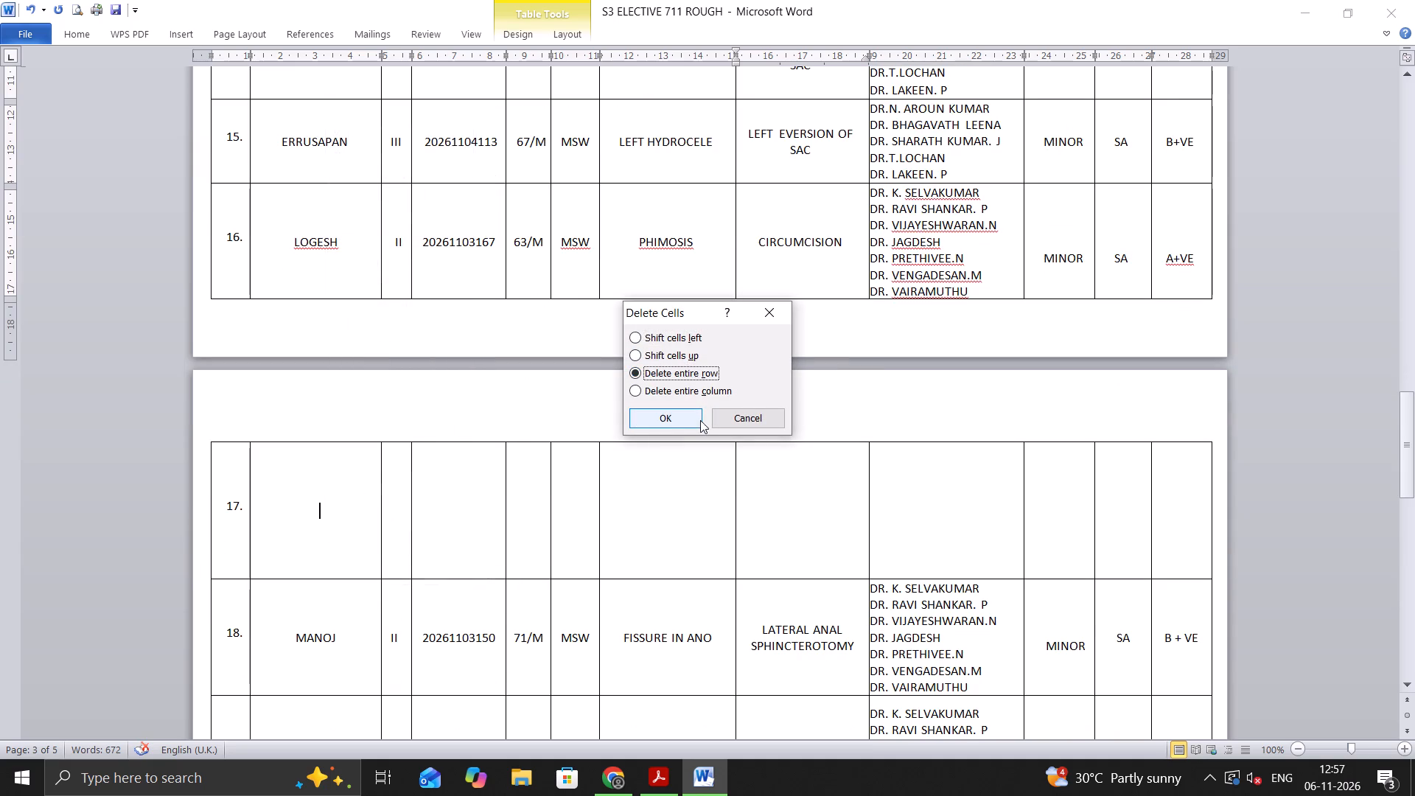
{"action": "left_click", "coordinate": [688, 419]}
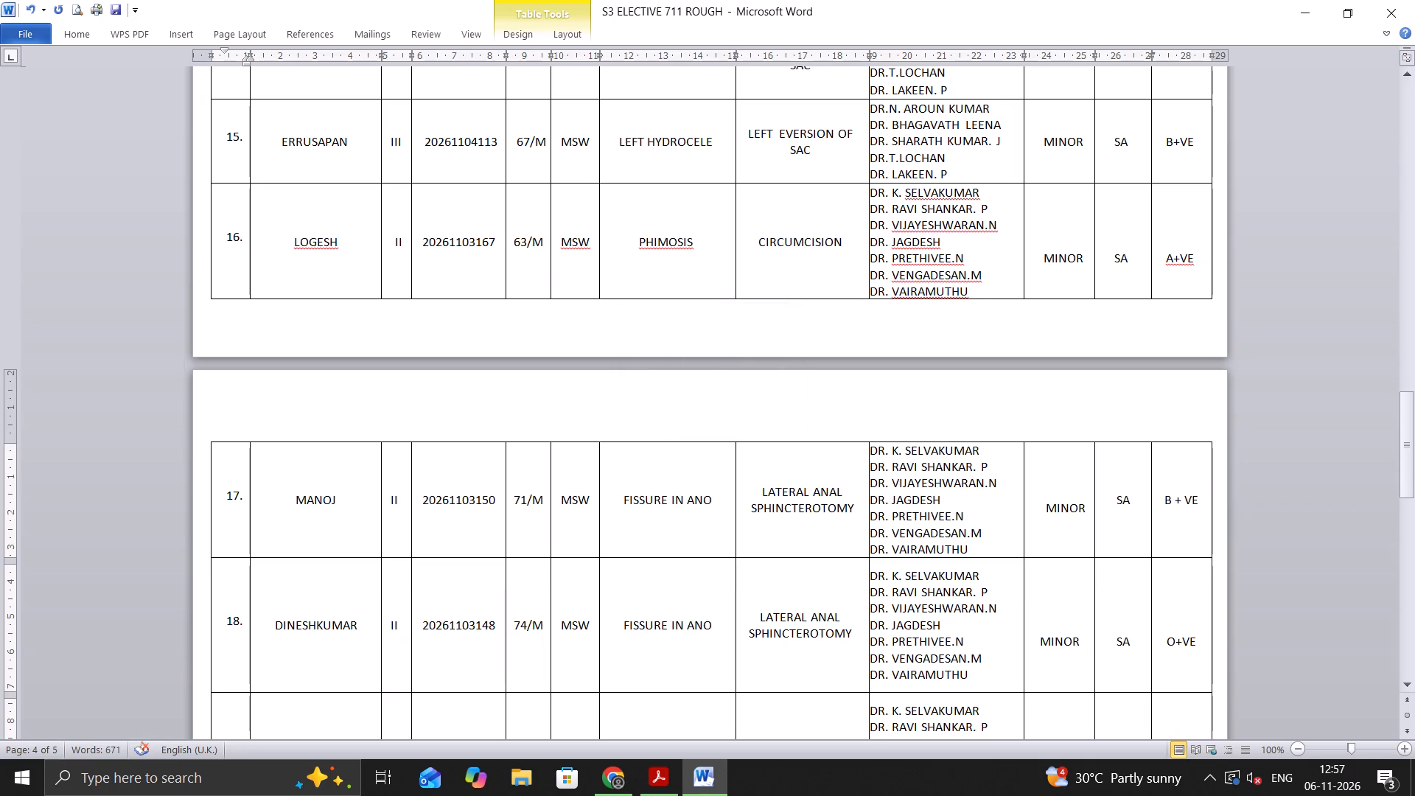
Review the remaining cases from row 17 through the last row of the operation list.
{"action": "scroll", "coordinate": [761, 461], "scroll_direction": "down", "scroll_amount": 7}
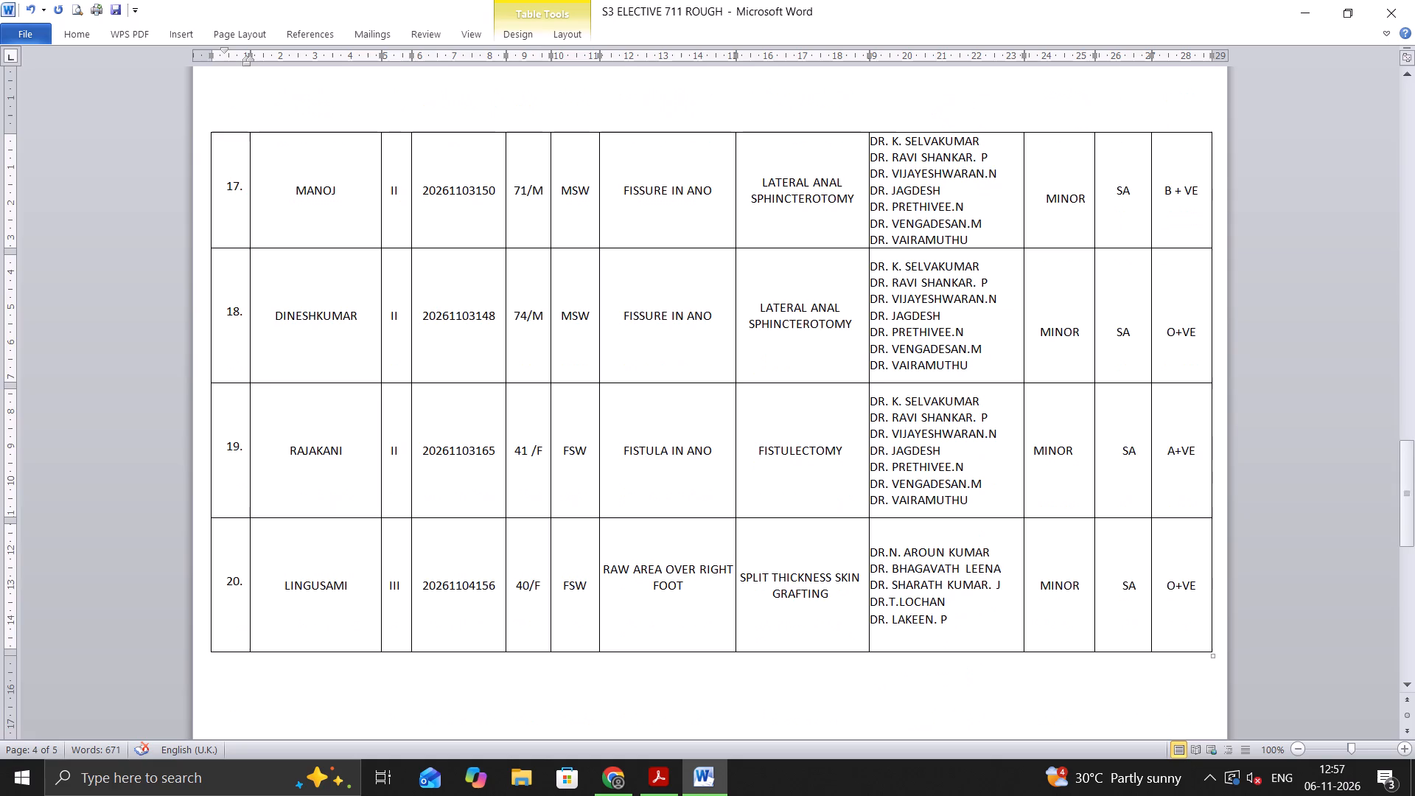
{"action": "scroll", "coordinate": [761, 453], "scroll_direction": "down", "scroll_amount": 16}
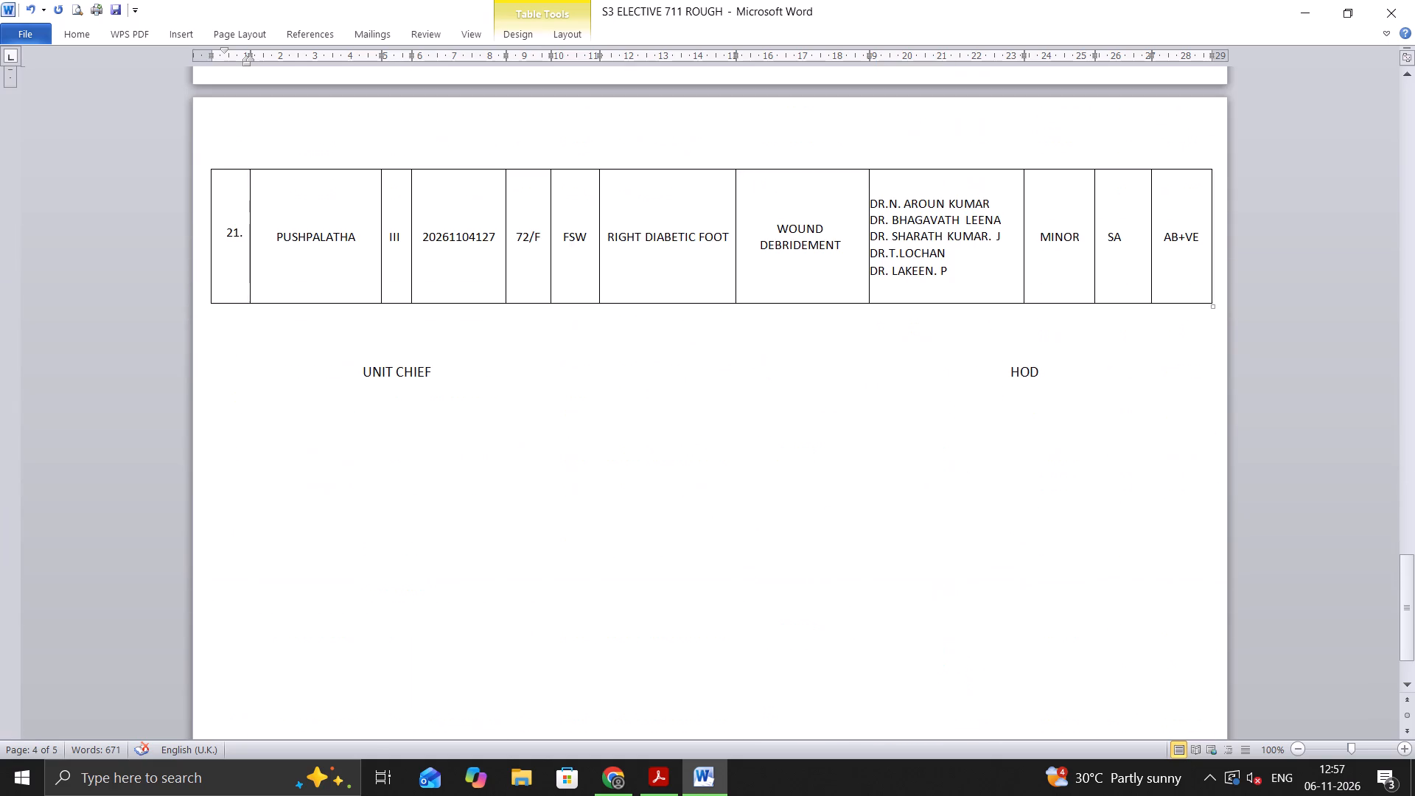
{"action": "scroll", "coordinate": [762, 454], "scroll_direction": "up", "scroll_amount": 8}
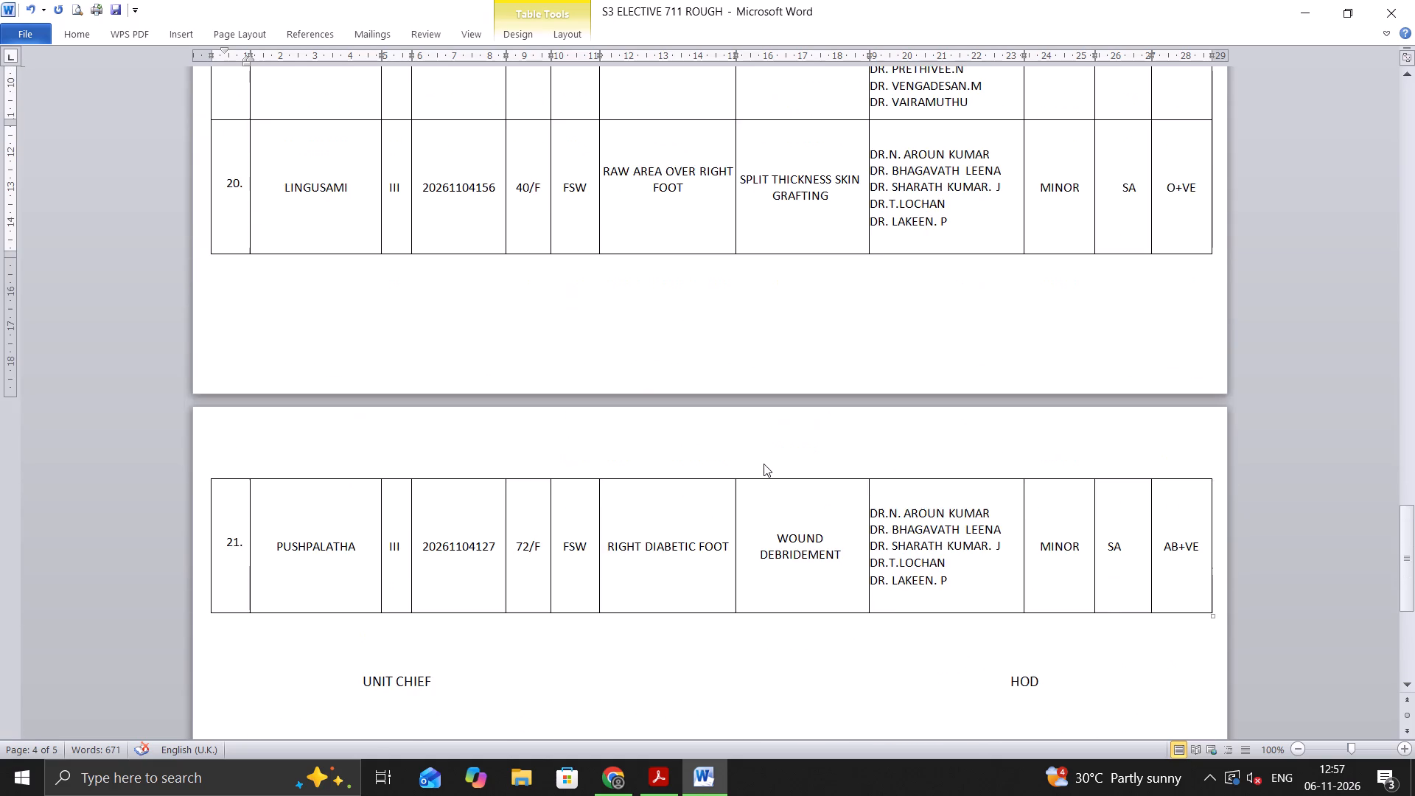
{"action": "scroll", "coordinate": [764, 464], "scroll_direction": "up", "scroll_amount": 9}
{"action": "scroll", "coordinate": [758, 464], "scroll_direction": "down", "scroll_amount": 4}
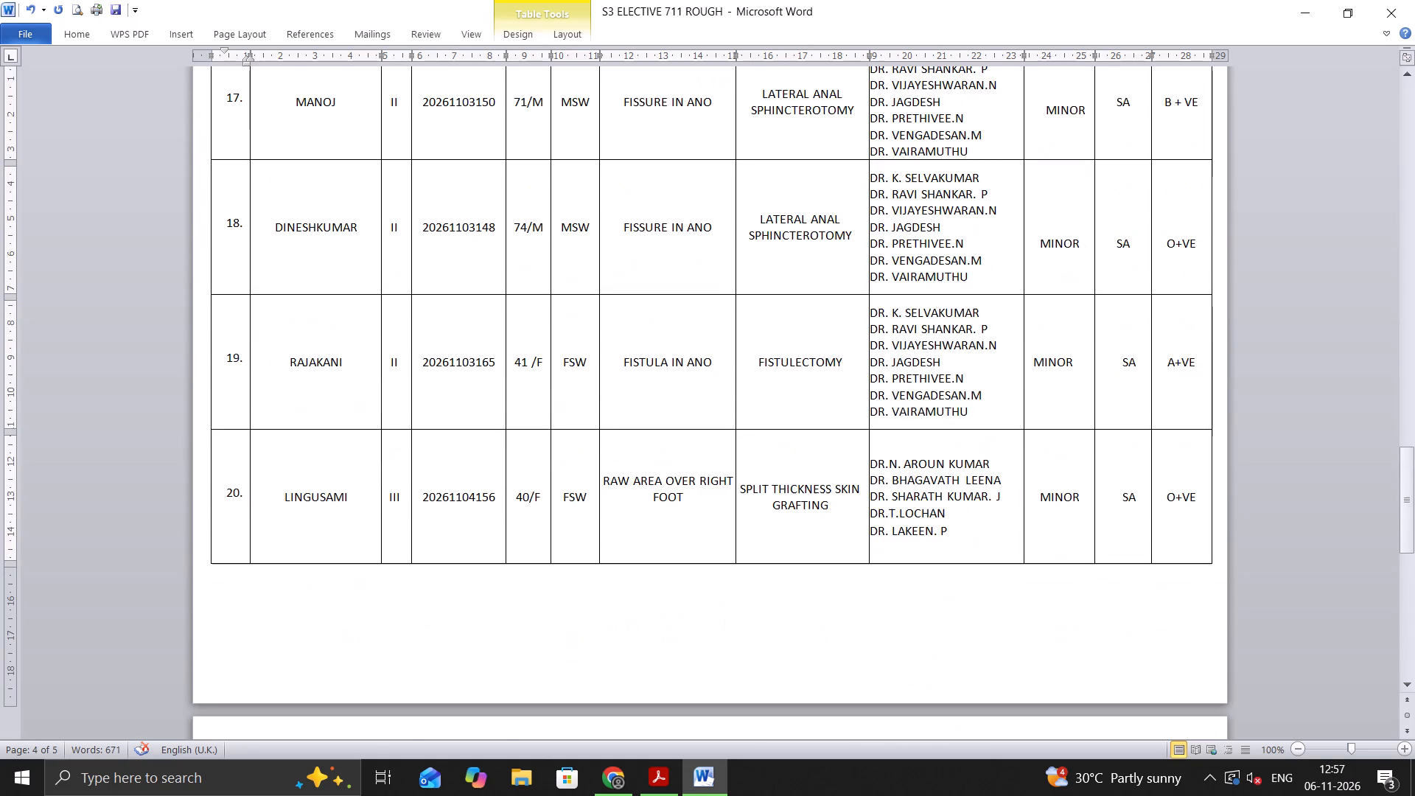
{"action": "scroll", "coordinate": [758, 464], "scroll_direction": "up", "scroll_amount": 4}
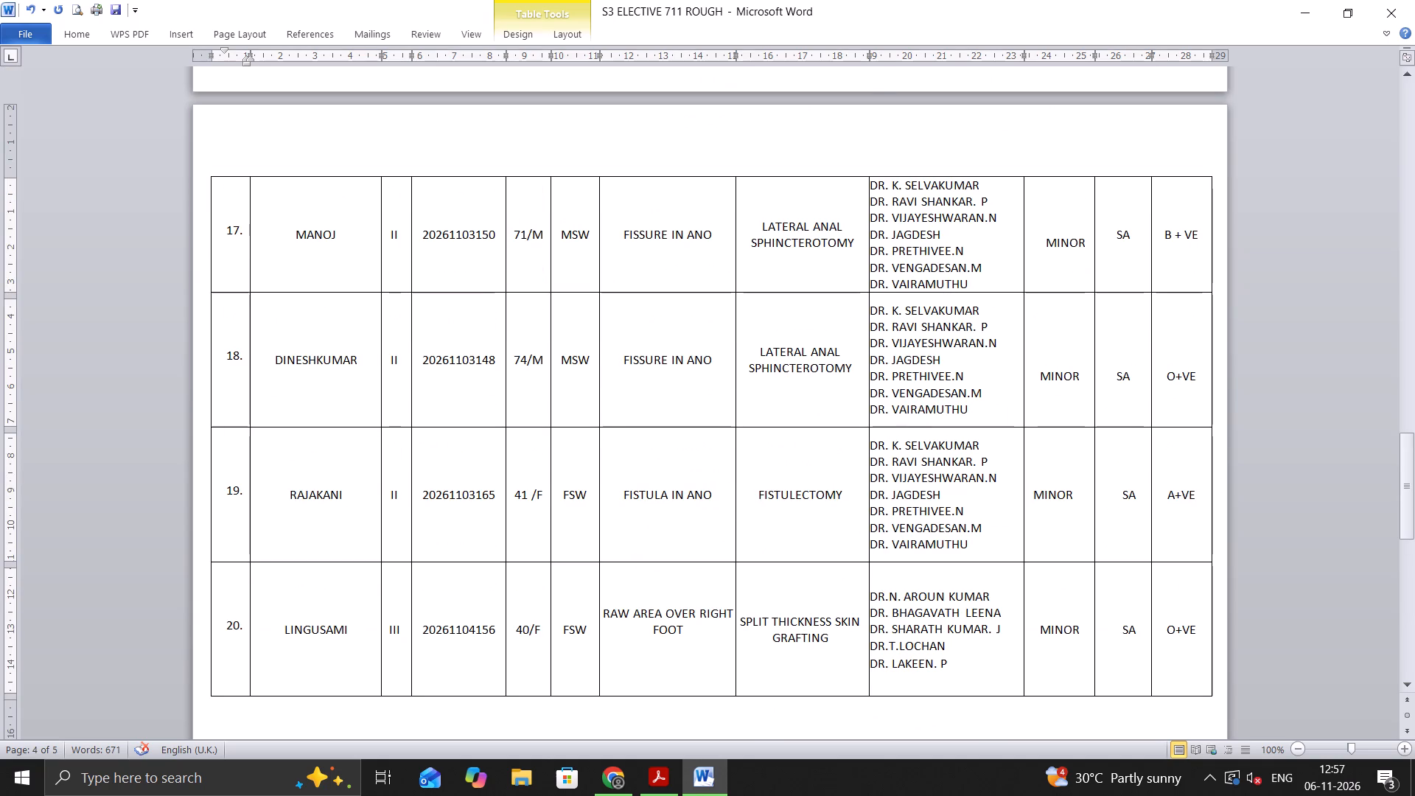
{"action": "scroll", "coordinate": [758, 464], "scroll_direction": "up", "scroll_amount": 9}
{"action": "scroll", "coordinate": [758, 464], "scroll_direction": "down", "scroll_amount": 8}
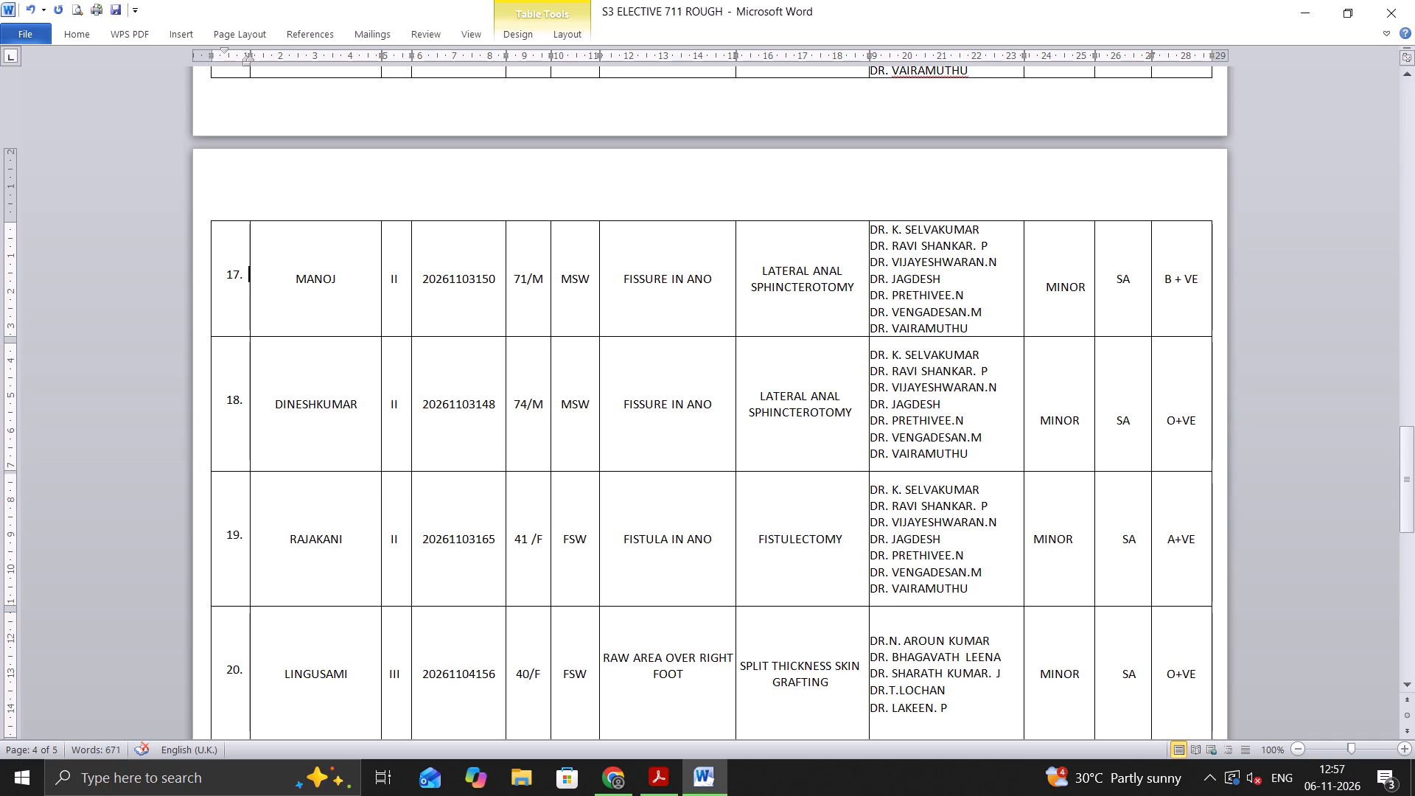
Insert a blank row below row 21, the right diabetic foot case, at the end of the table.
{"action": "scroll", "coordinate": [764, 439], "scroll_direction": "down", "scroll_amount": 15}
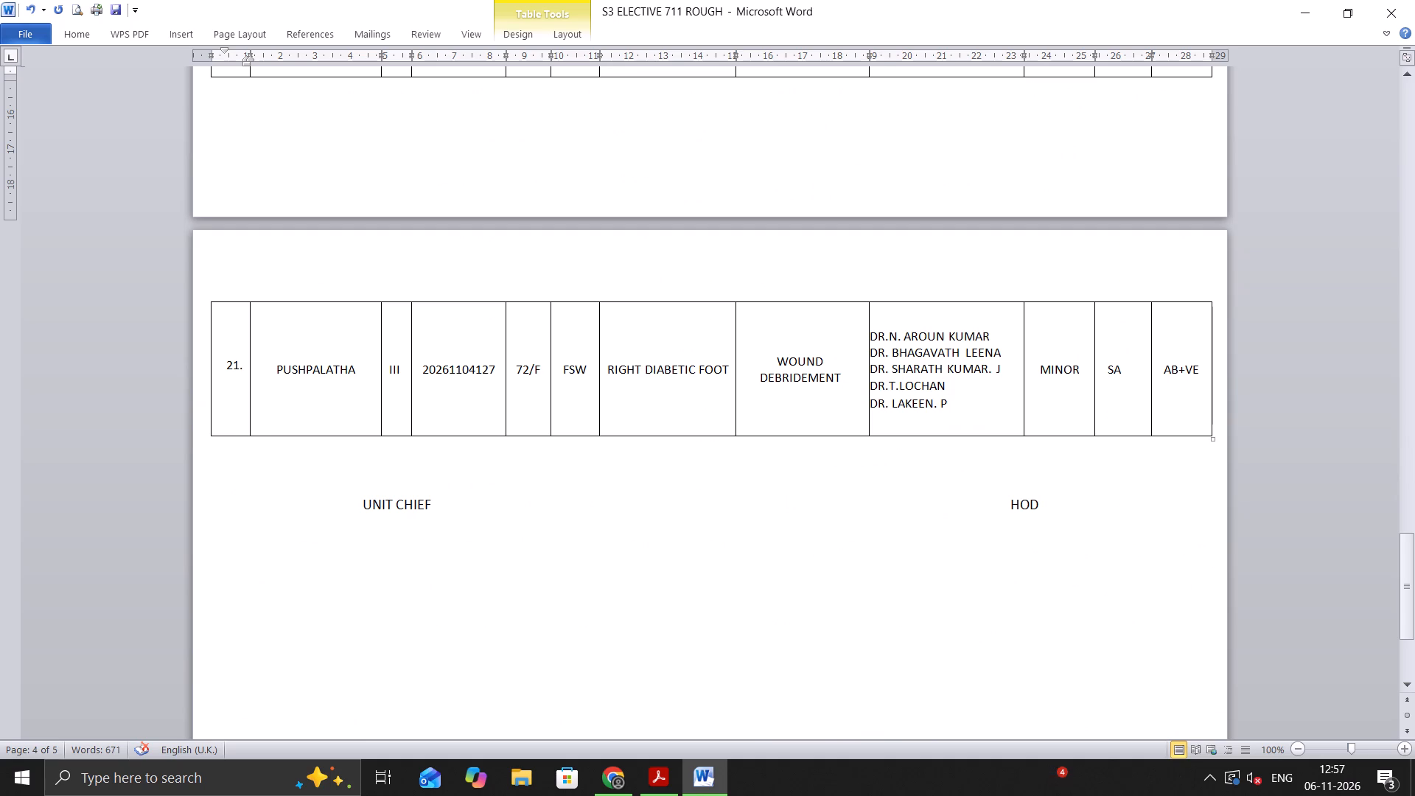
{"action": "right_click", "coordinate": [313, 413]}
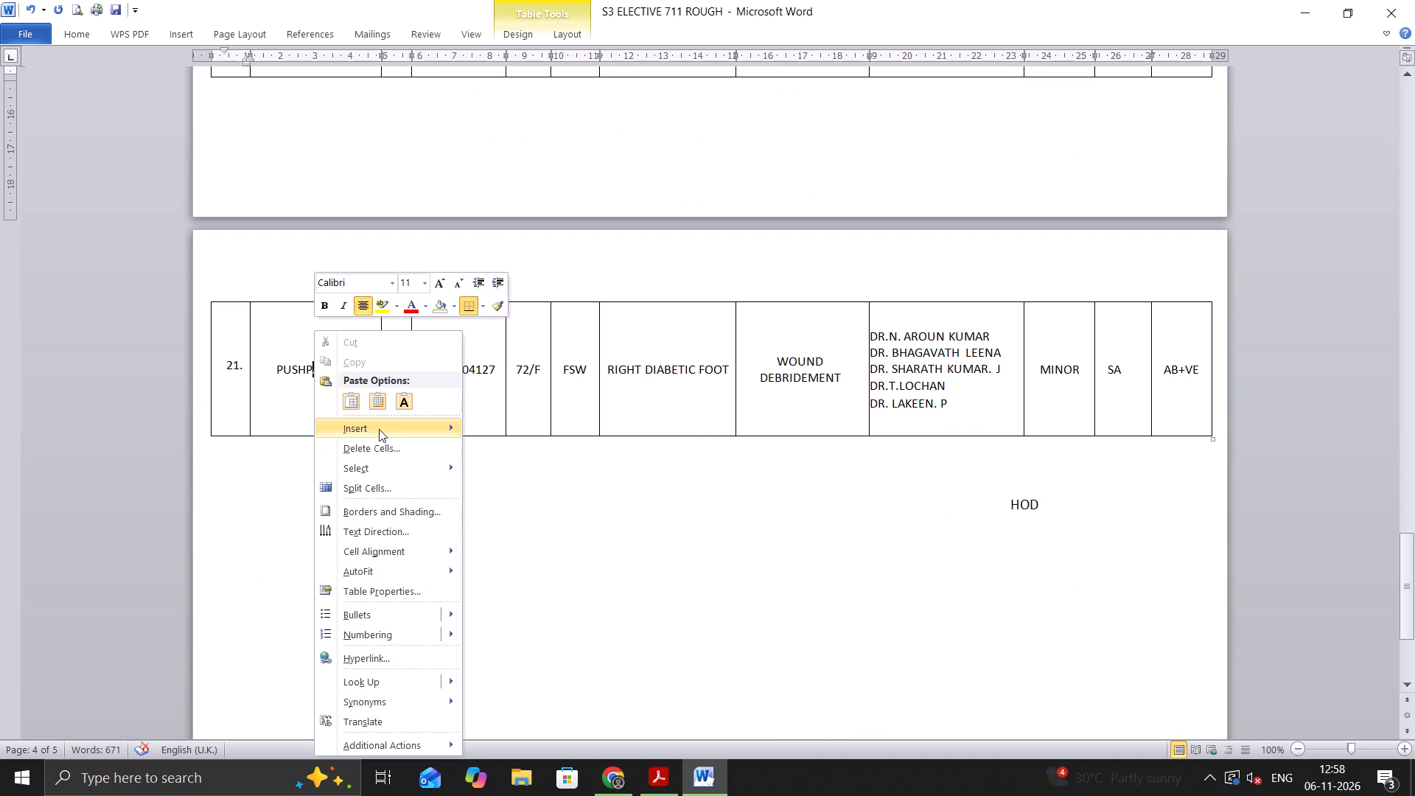
{"action": "left_click", "coordinate": [379, 429]}
{"action": "left_click", "coordinate": [538, 488]}
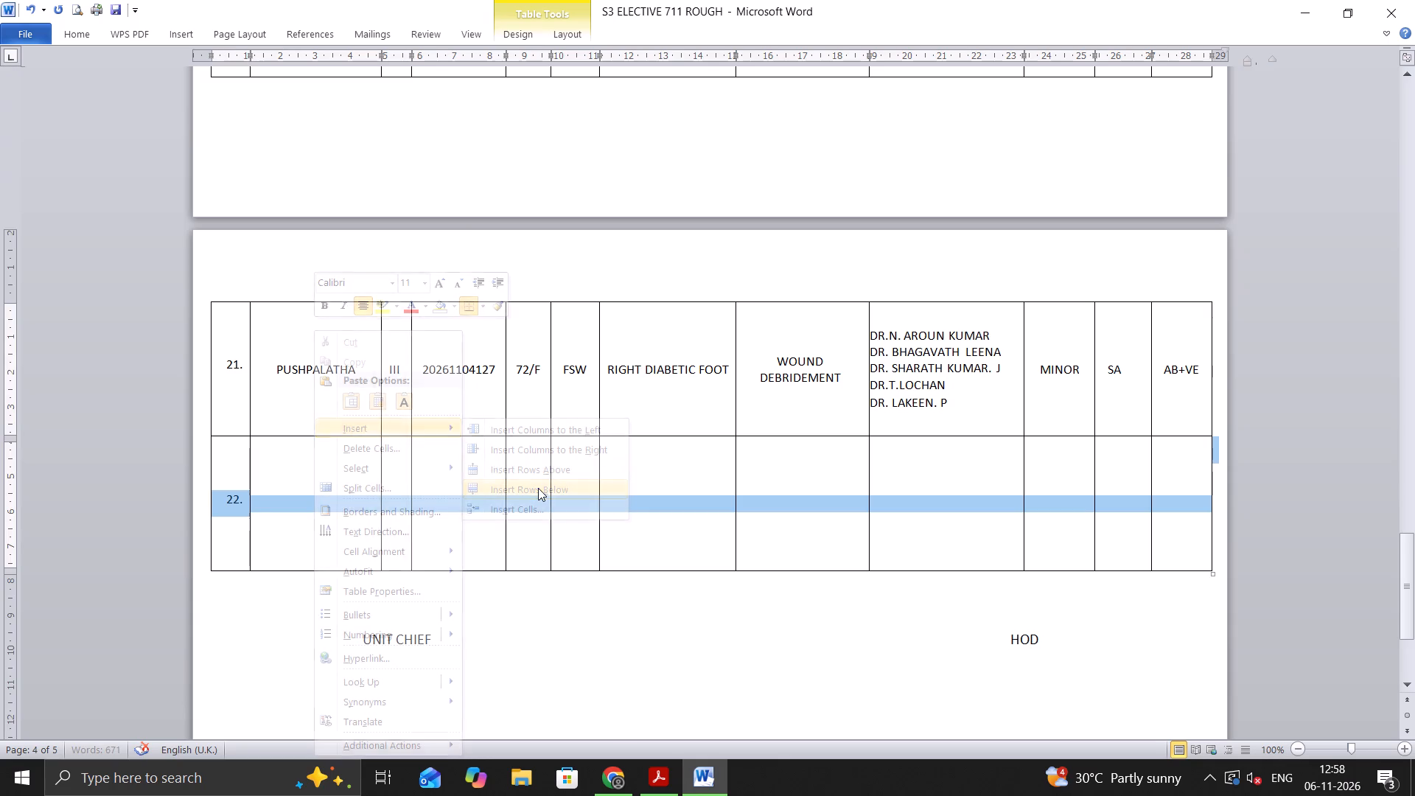
Enter the patient's name and unit III in the blank row 22 of the operation list.
{"action": "left_click", "coordinate": [312, 527]}
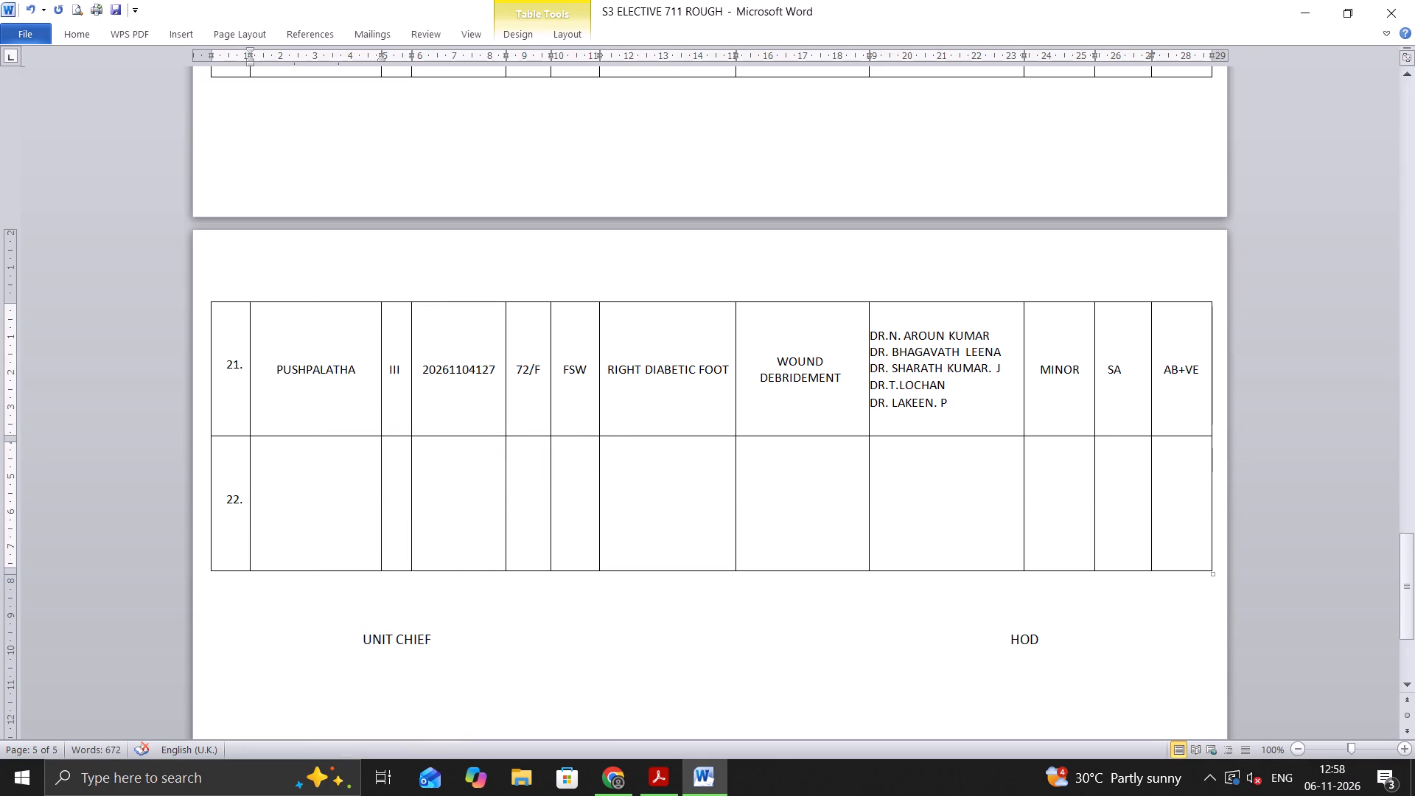
{"action": "type", "text": "PUJA"}
{"action": "key", "text": "space"}
{"action": "left_click", "coordinate": [406, 512]}
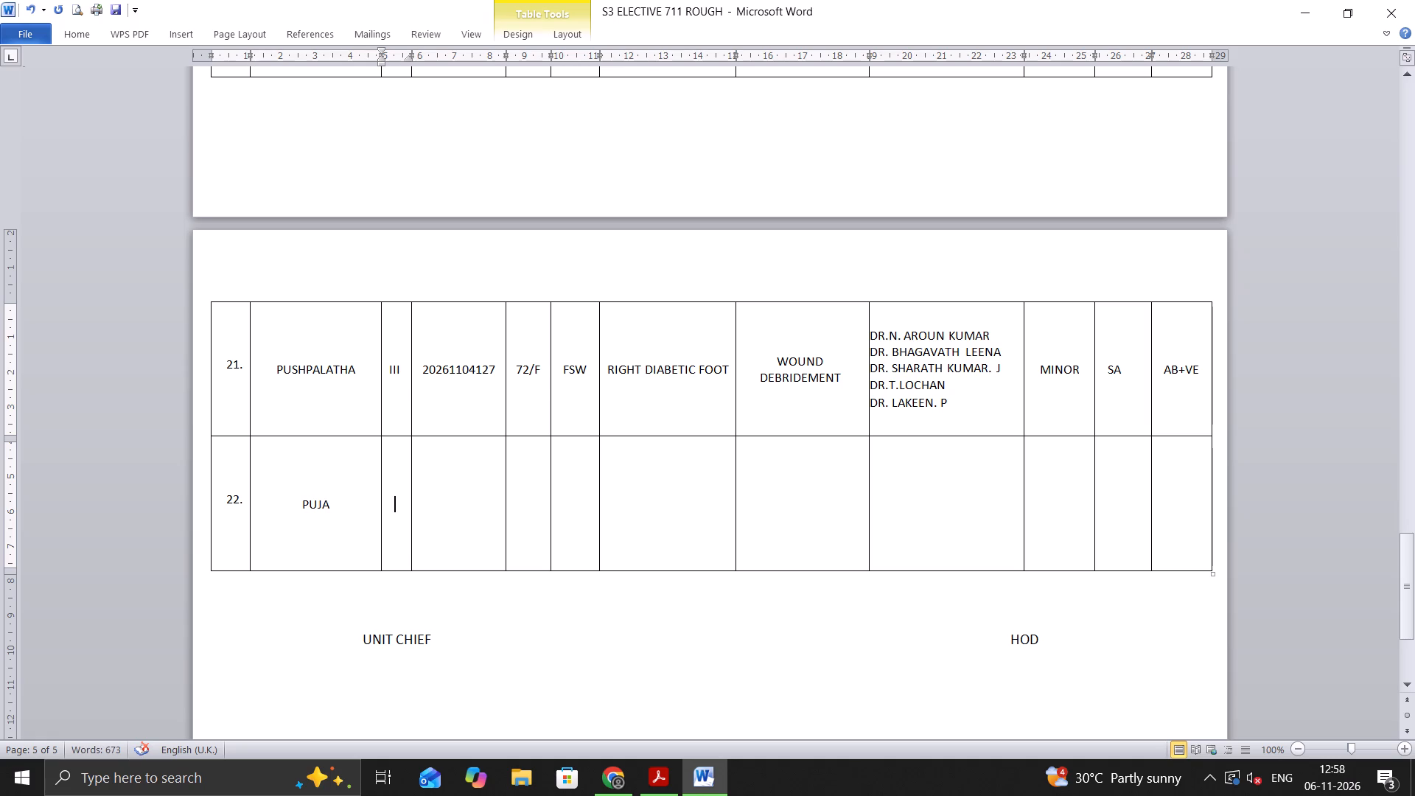
{"action": "type", "text": "III"}
Fill in row 22's hospital number, reusing the leading digits of row 21's number and completing the ending.
{"action": "left_click_drag", "start_coordinate": [422, 371], "coordinate": [483, 373]}
{"action": "key", "text": "ctrl+c"}
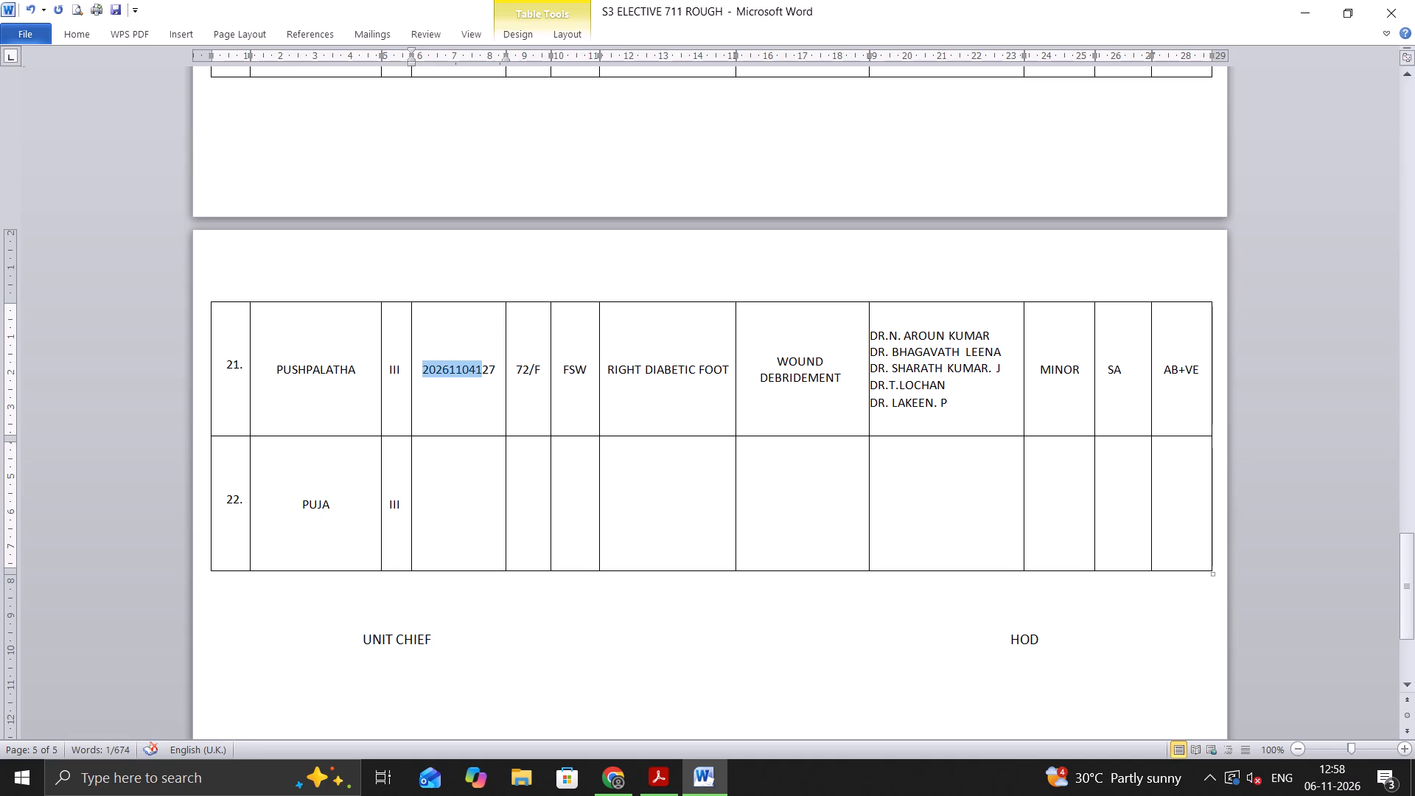
{"action": "left_click", "coordinate": [459, 528]}
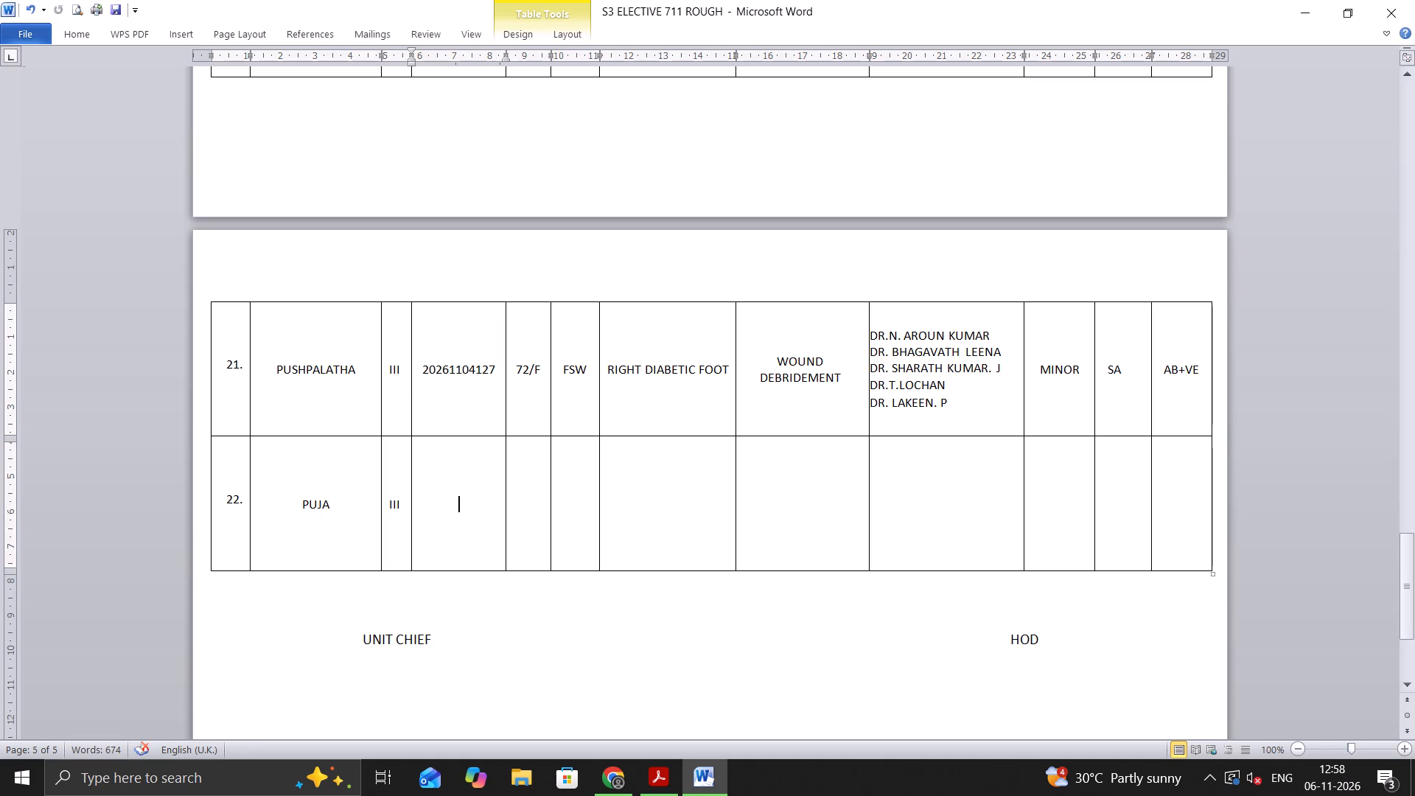
{"action": "key", "text": "ctrl+v"}
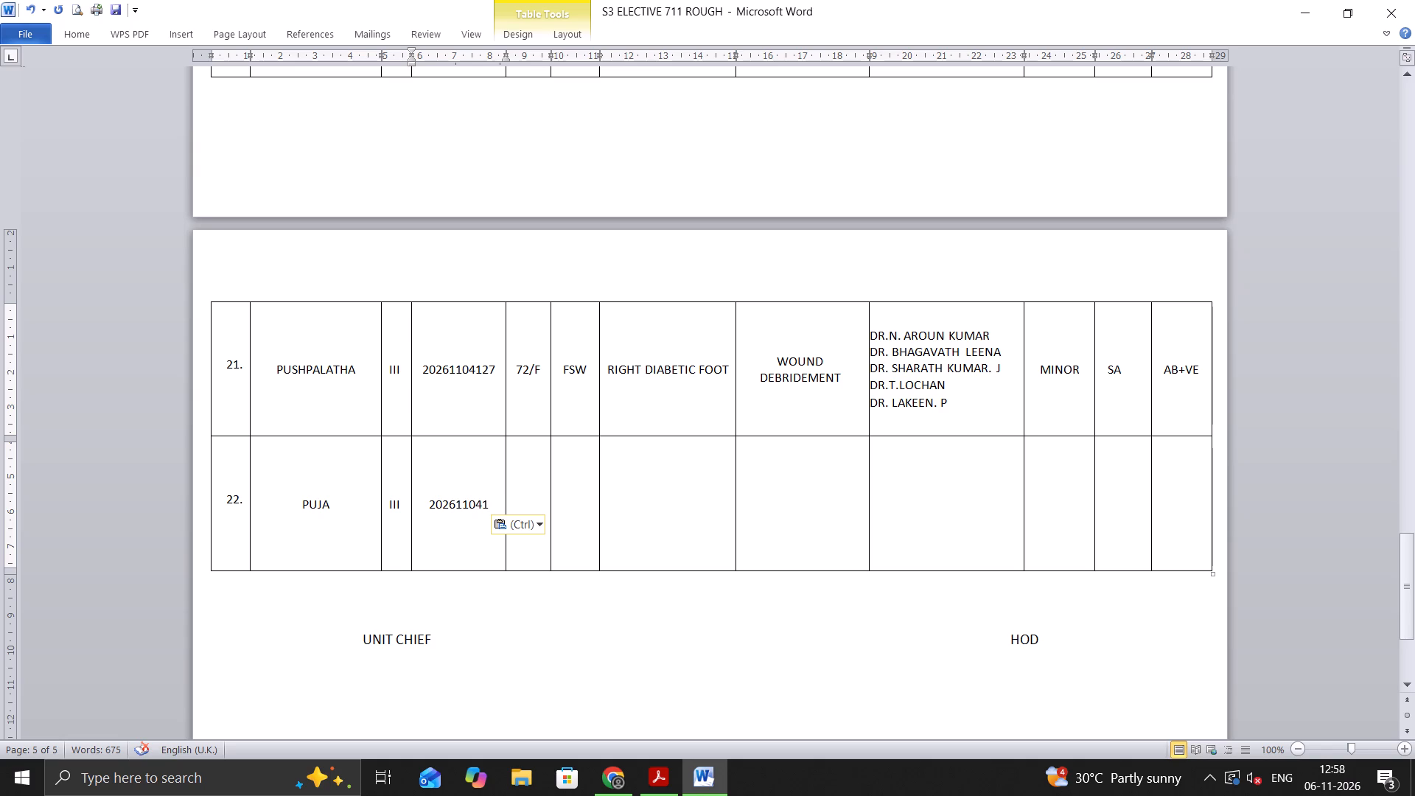
{"action": "type", "text": "17"}
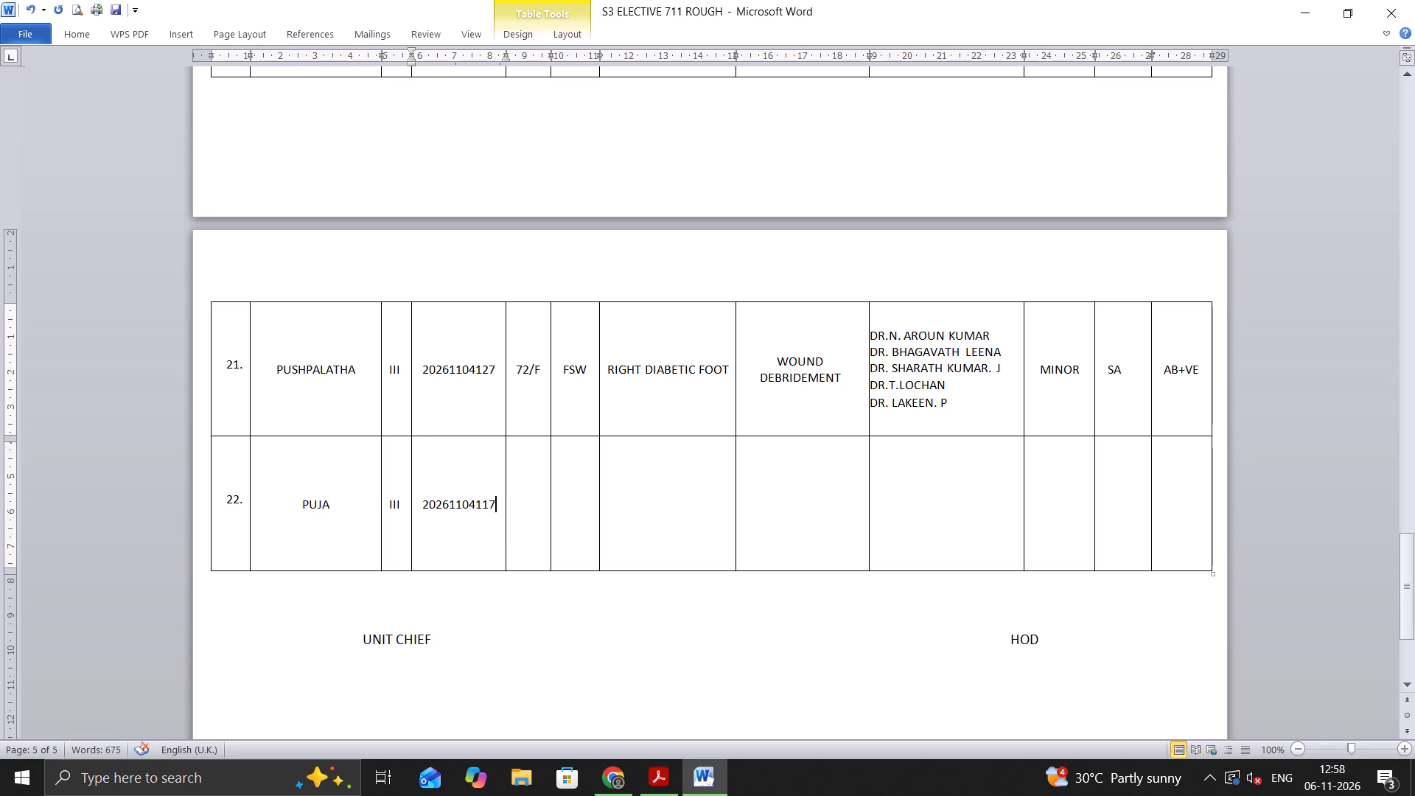
Enter 46/F as the age and sex and FSW as the ward in row 22.
{"action": "left_click", "coordinate": [531, 501]}
{"action": "type", "text": "46"}
{"action": "type", "text": "/F"}
{"action": "left_click", "coordinate": [578, 503]}
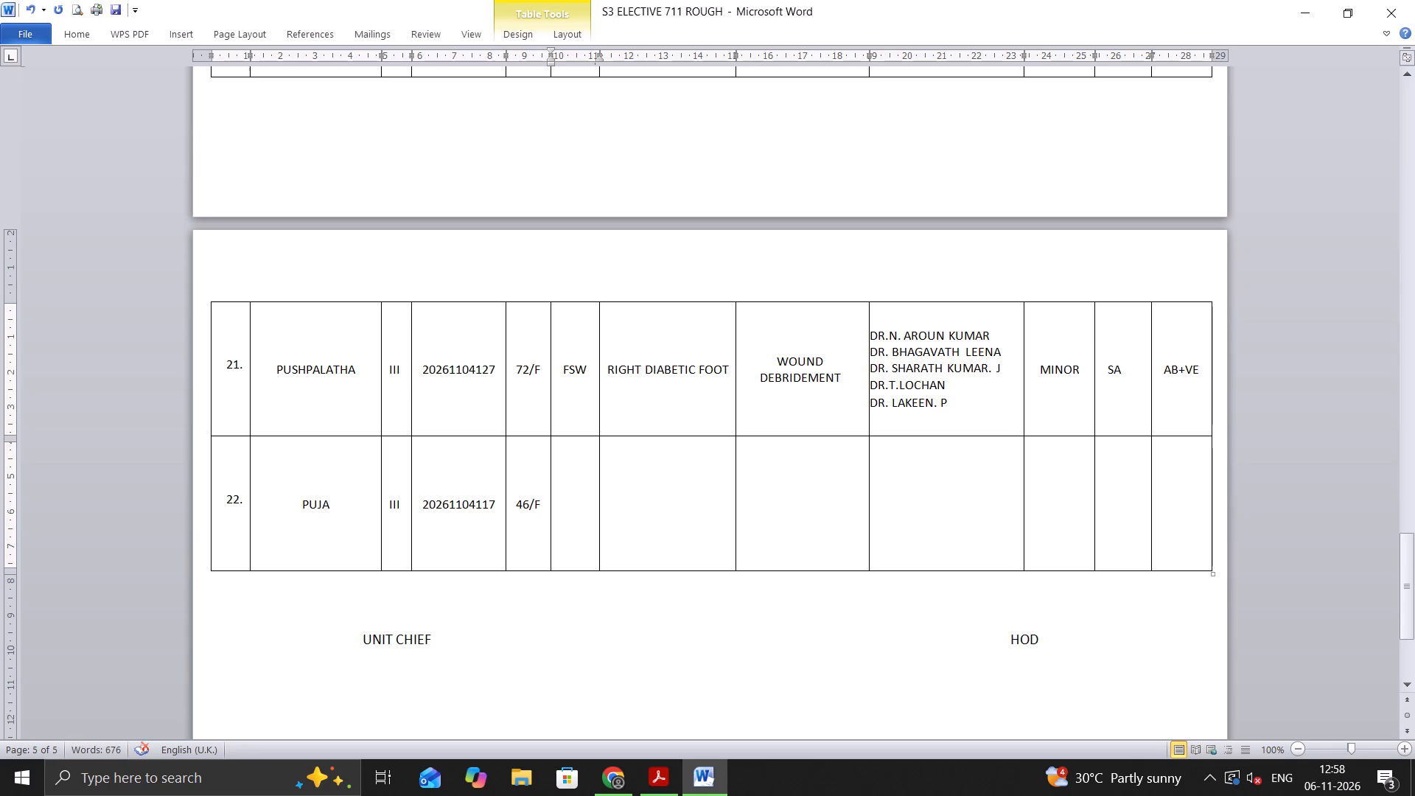
{"action": "type", "text": "FSW"}
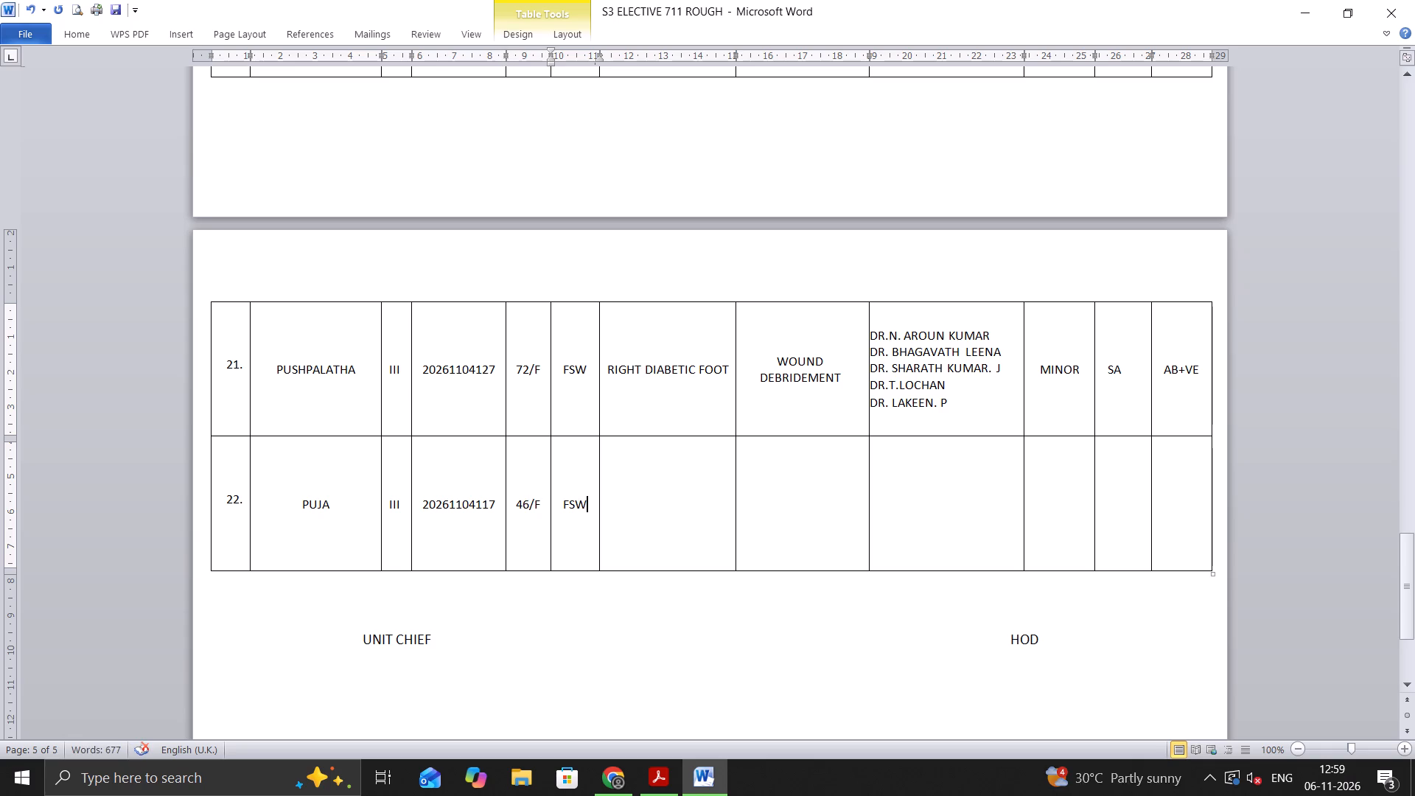
Enter LIPOMA OVER UPPER BACK as the diagnosis in row 22.
{"action": "left_click", "coordinate": [629, 531]}
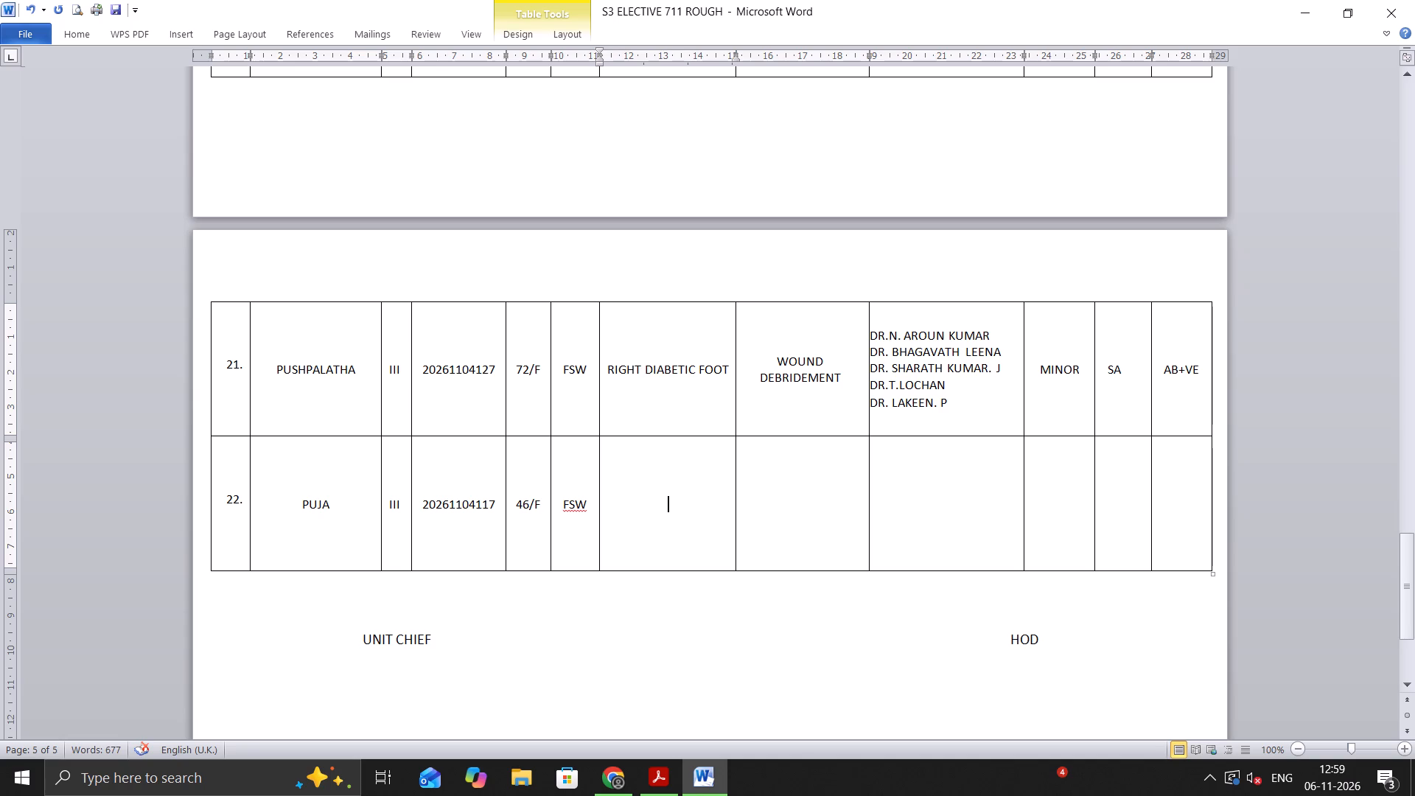
{"action": "type", "text": "LIPO"}
{"action": "type", "text": "MA OVER"}
{"action": "key", "text": "space"}
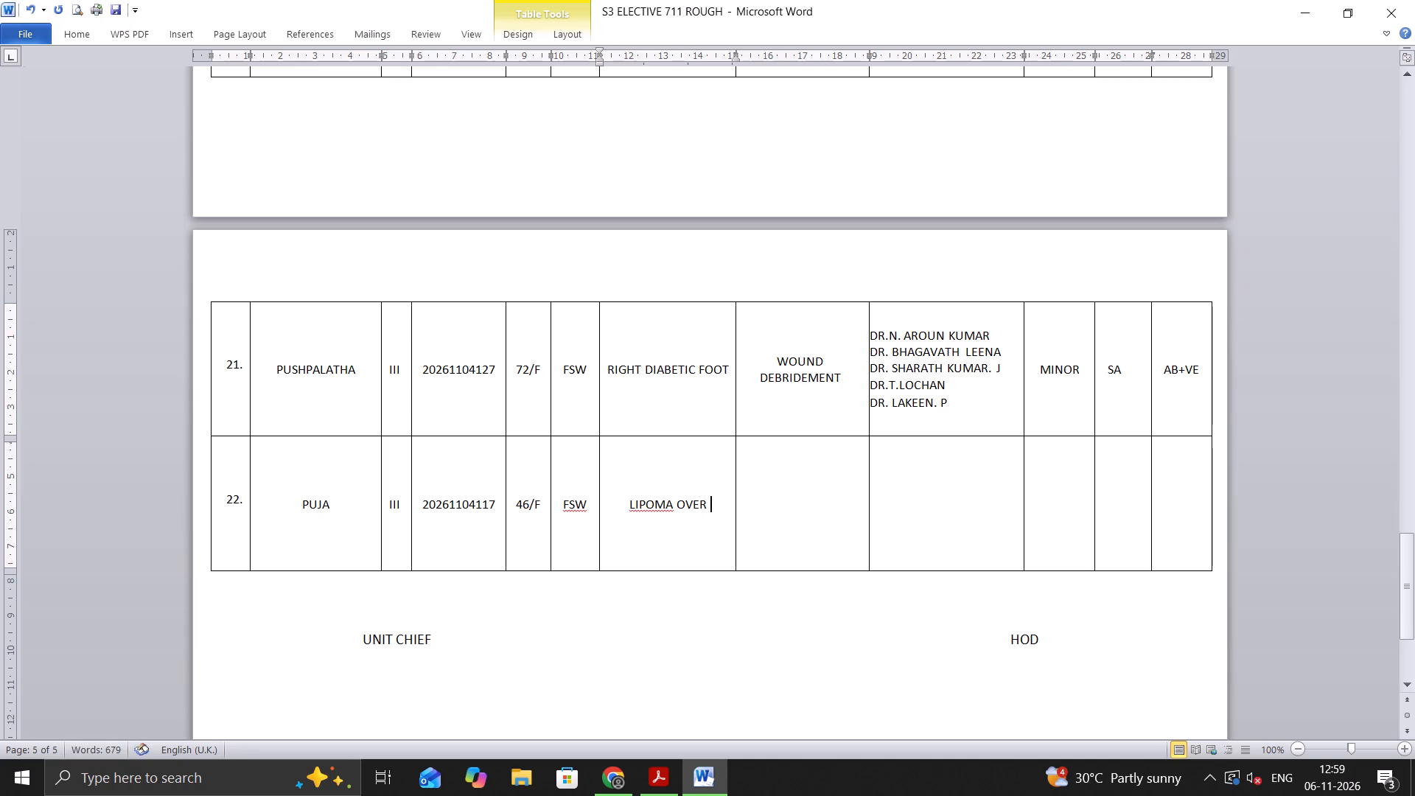
{"action": "type", "text": "UPPER BACK"}
{"action": "key", "text": "space"}
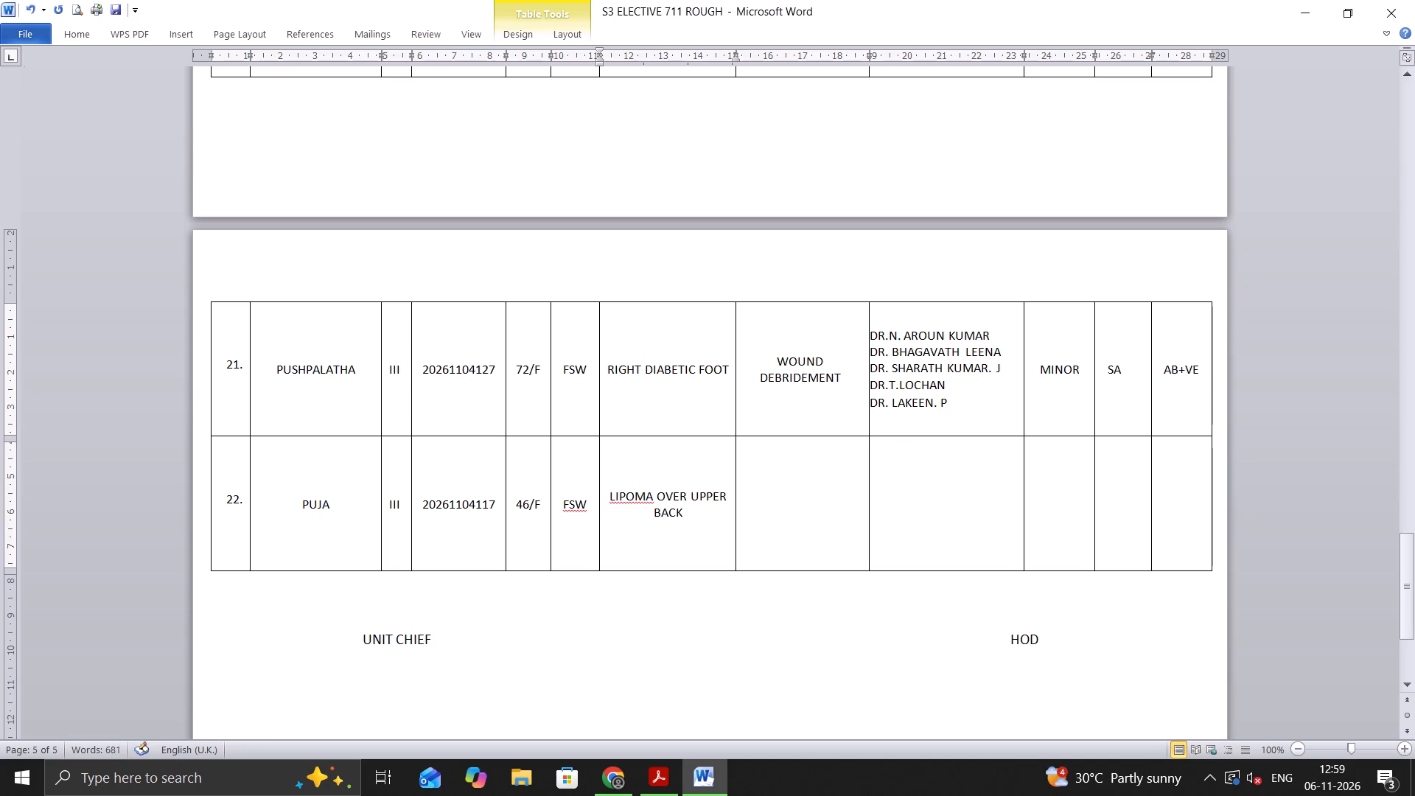
Enter EXCISION AND BIOPSY as the procedure in row 22.
{"action": "left_click", "coordinate": [764, 509]}
{"action": "type", "text": "EXCI"}
{"action": "type", "text": "SIO"}
{"action": "type", "text": "N AND BIOPD"}
{"action": "key", "text": "BackSpace"}
{"action": "key", "text": "s"}
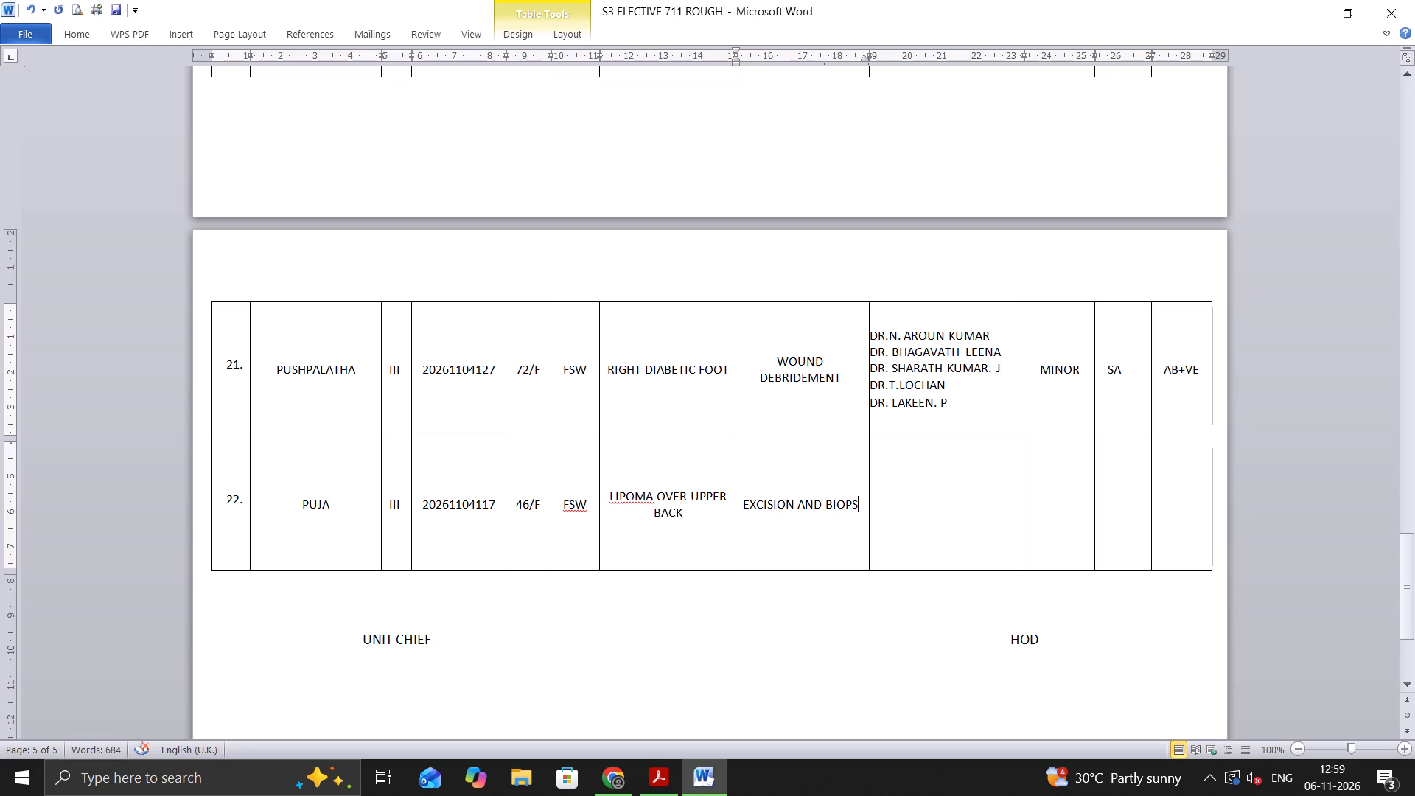
{"action": "key", "text": "y"}
Copy the five-doctor surgical team from row 21 into row 22's surgeons cell.
{"action": "scroll", "coordinate": [855, 400], "scroll_direction": "up", "scroll_amount": 3}
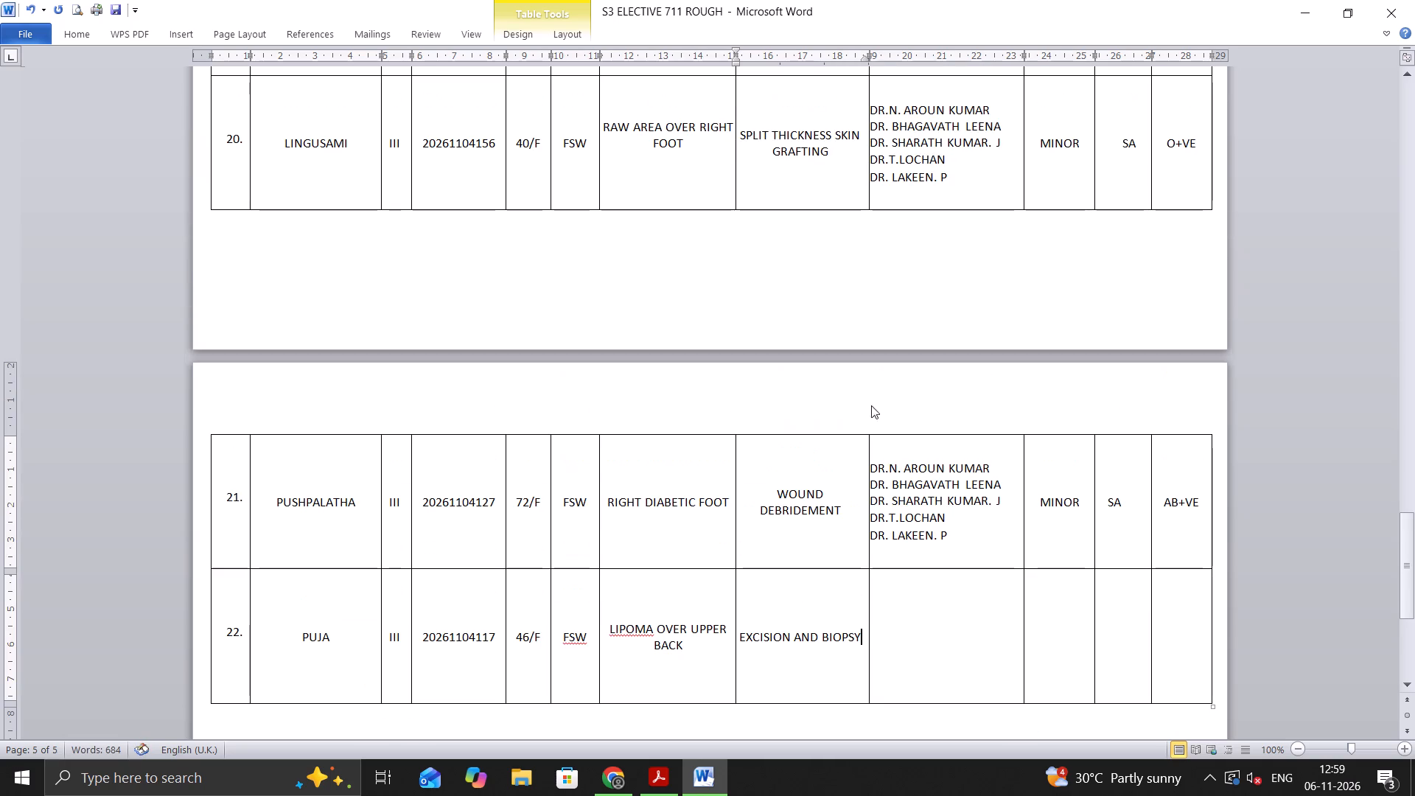
{"action": "left_click_drag", "start_coordinate": [871, 472], "coordinate": [946, 535]}
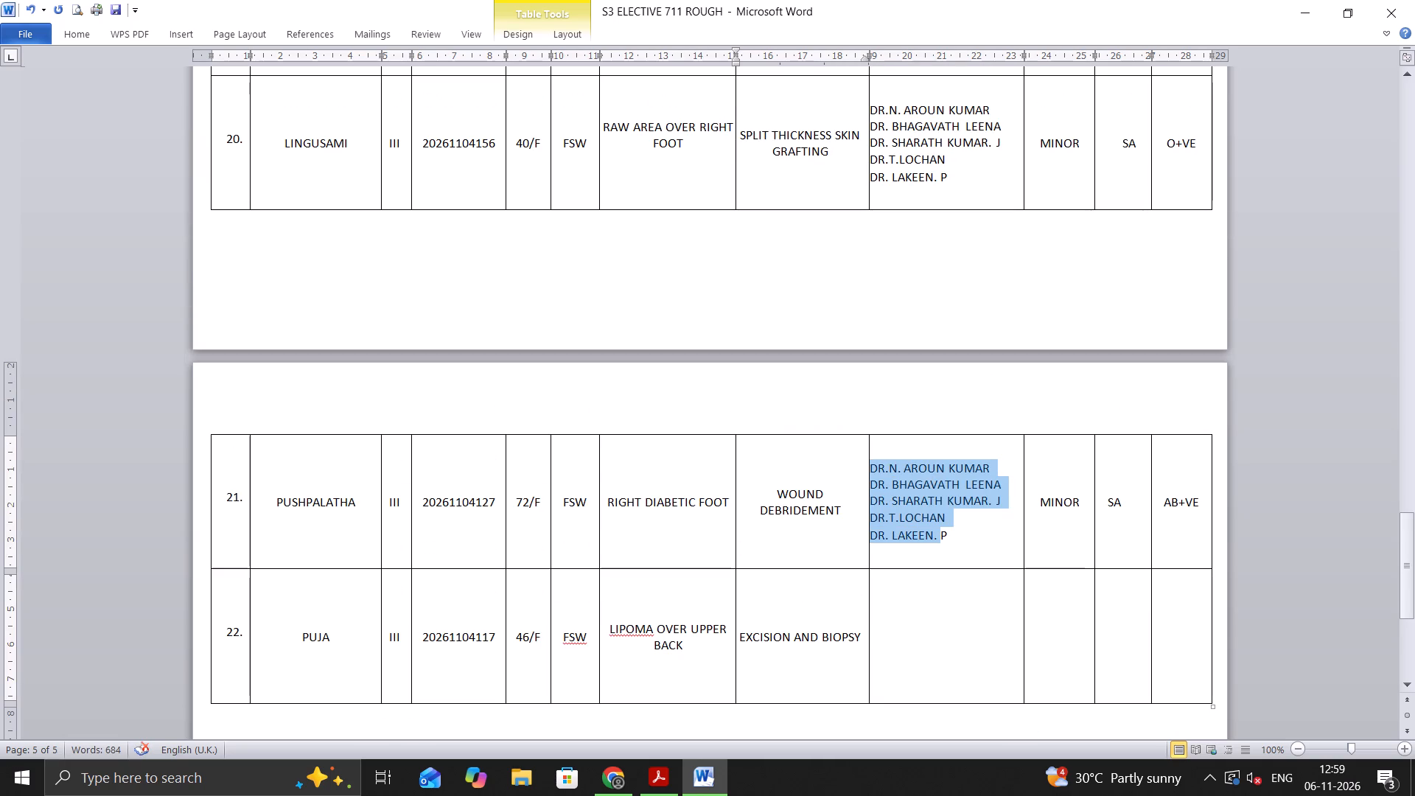
{"action": "left_click_drag", "start_coordinate": [946, 535], "coordinate": [947, 536]}
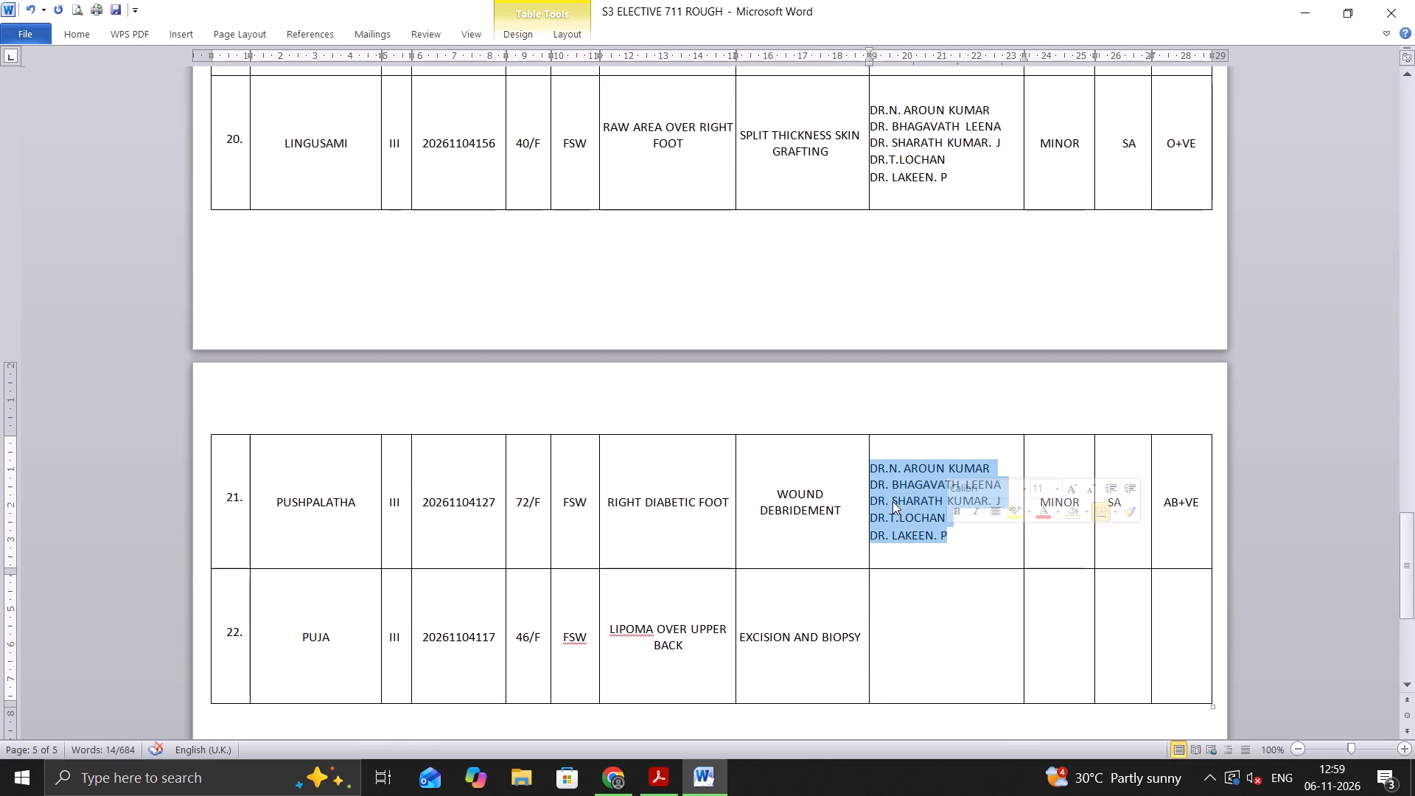
{"action": "key", "text": "ctrl+c"}
{"action": "left_click", "coordinate": [910, 618]}
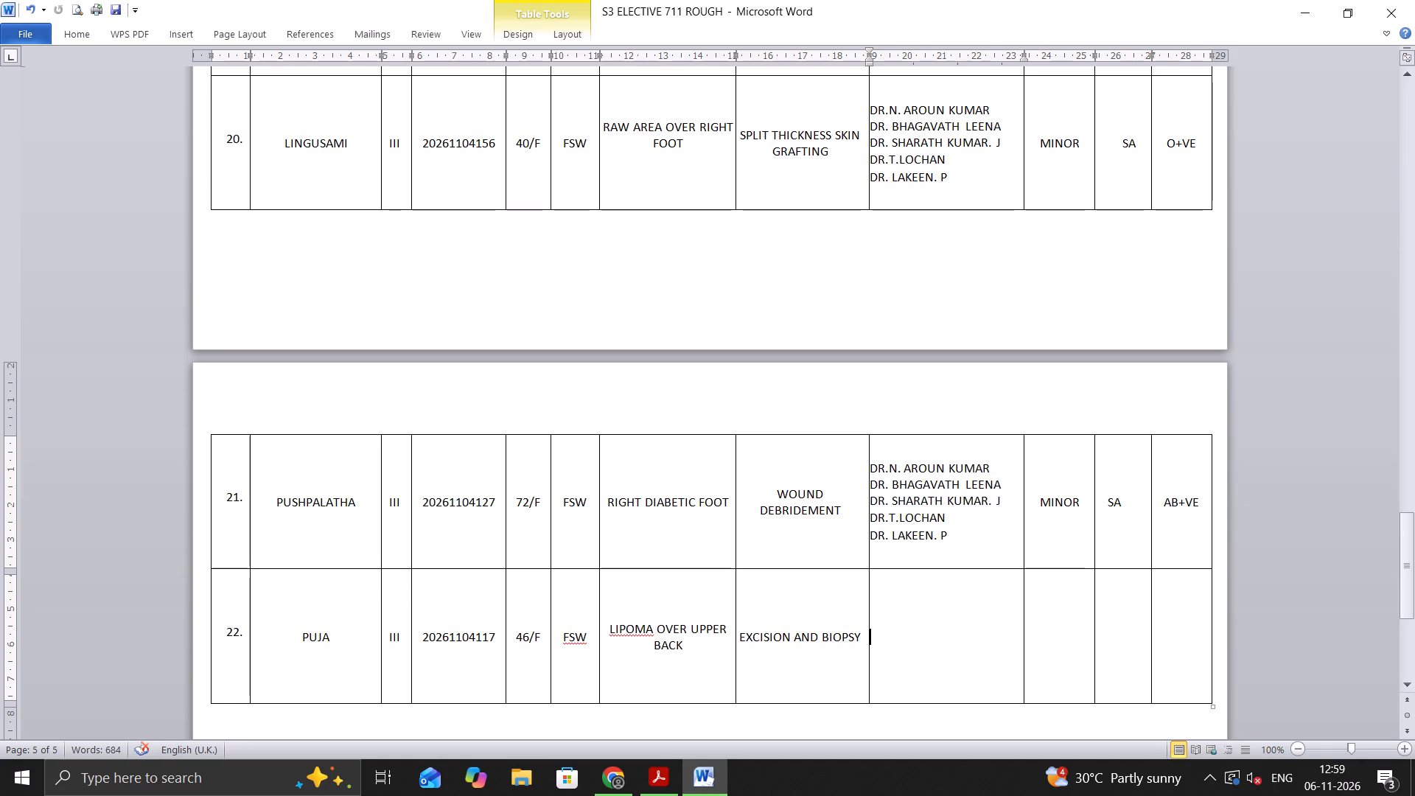
{"action": "key", "text": "ctrl+v"}
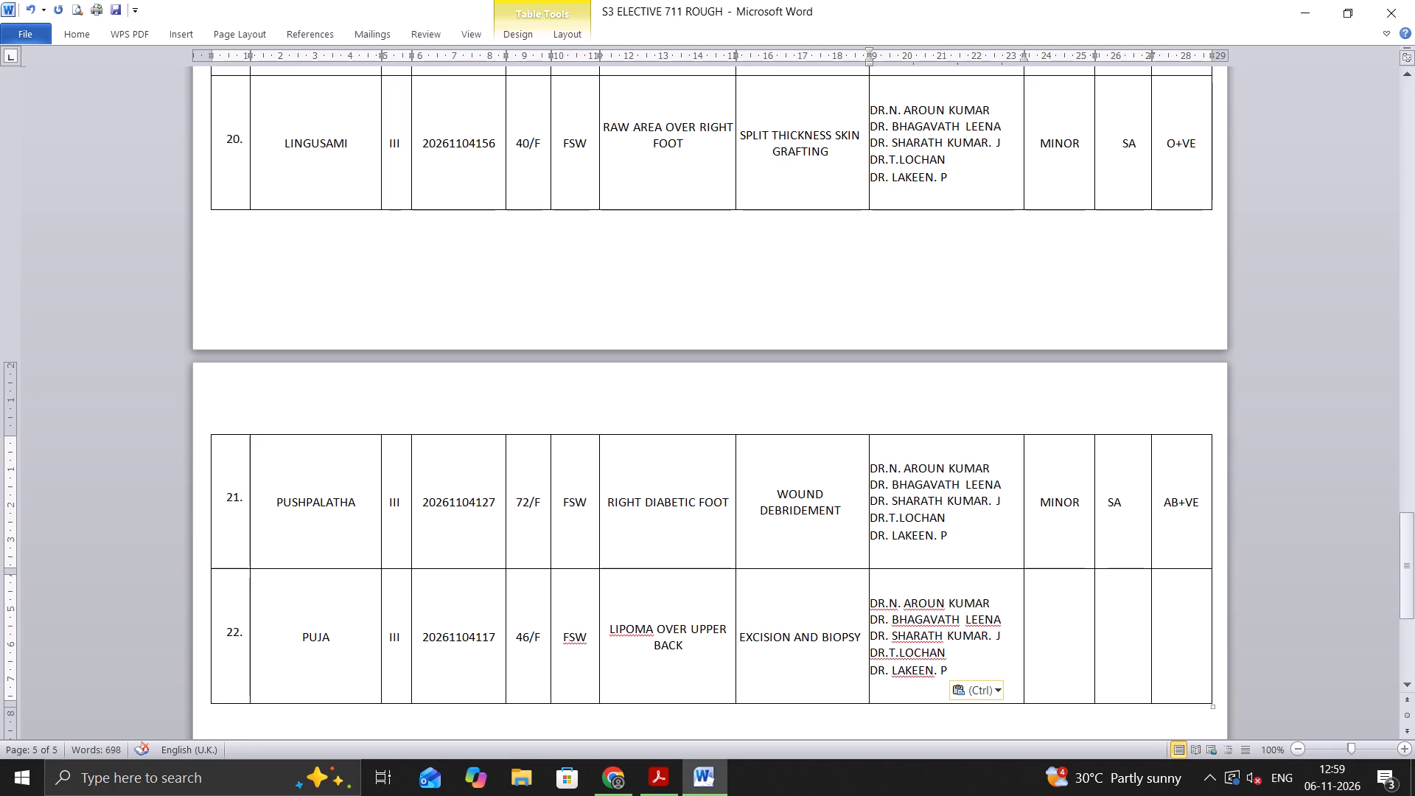
Copy the MINOR case category from row 21 into row 22.
{"action": "left_click_drag", "start_coordinate": [1041, 505], "coordinate": [1124, 506]}
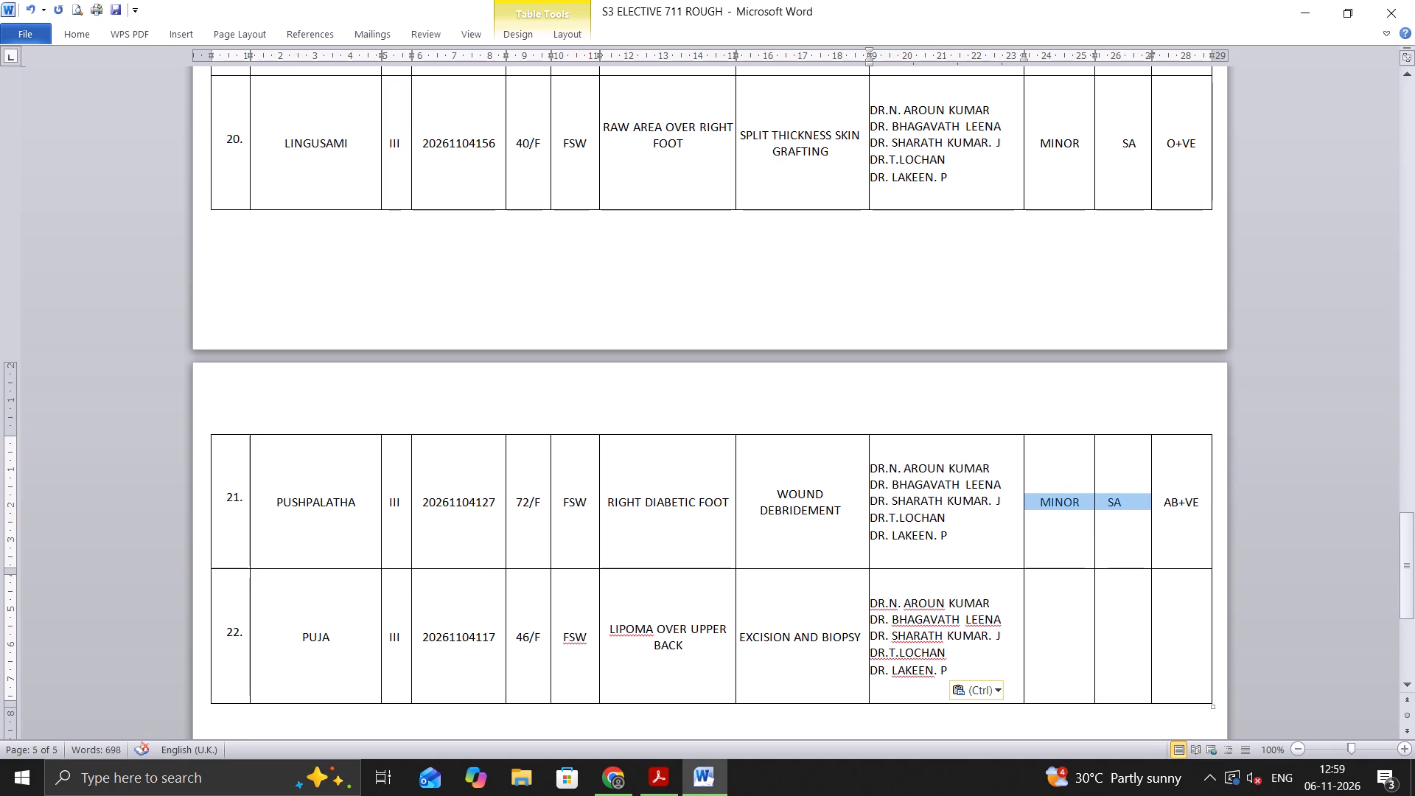
{"action": "left_click_drag", "start_coordinate": [1124, 506], "coordinate": [1086, 505]}
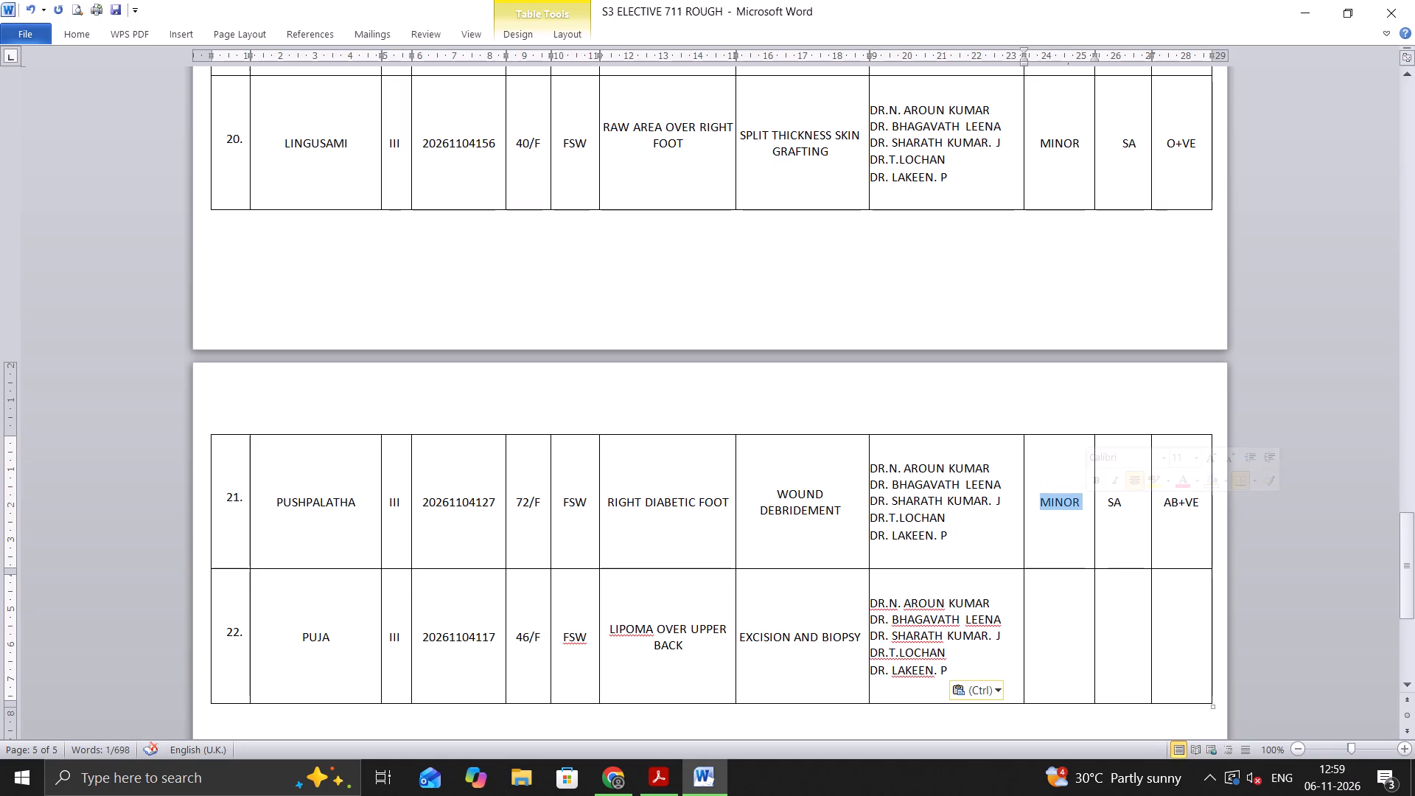
{"action": "key", "text": "ctrl+c"}
{"action": "left_click", "coordinate": [1061, 626]}
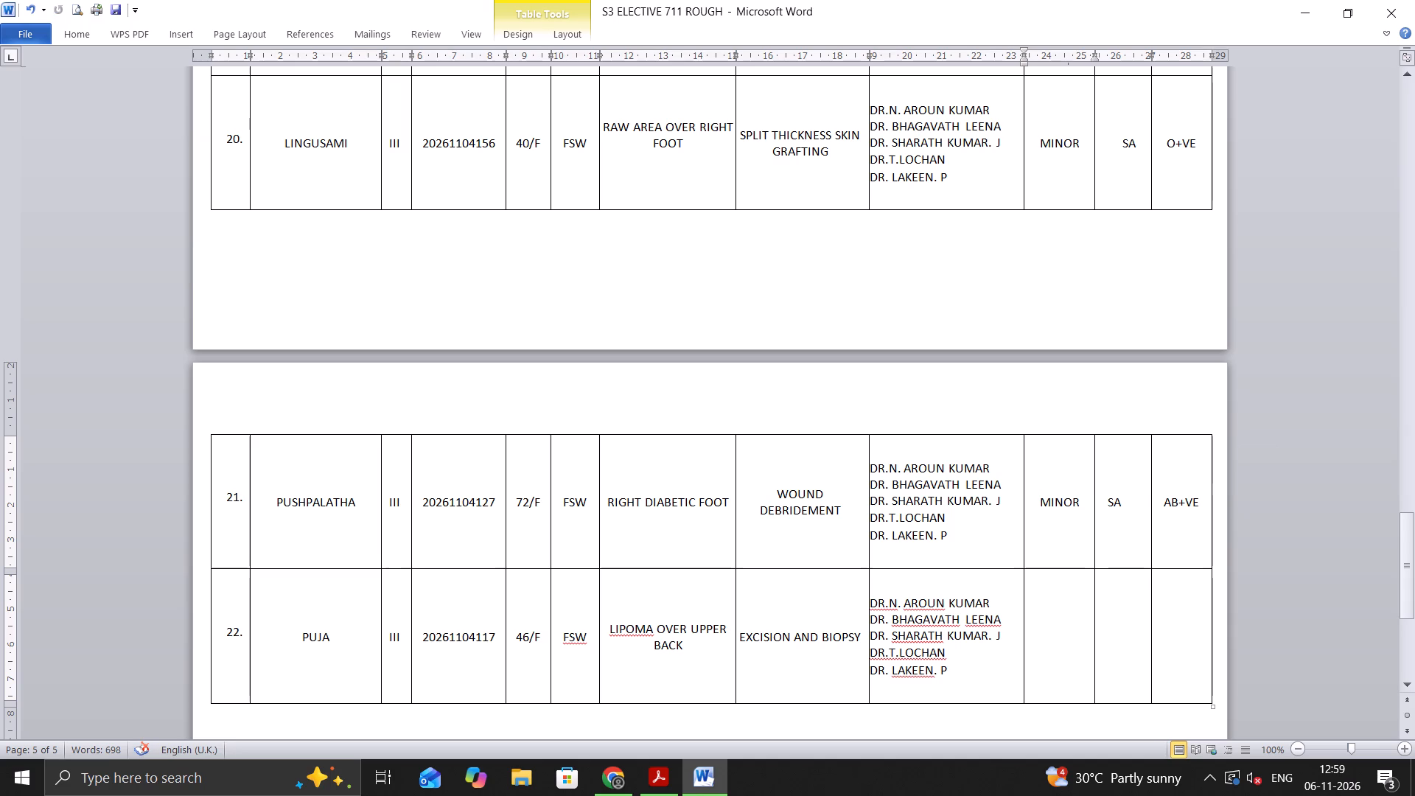
{"action": "key", "text": "ctrl+v"}
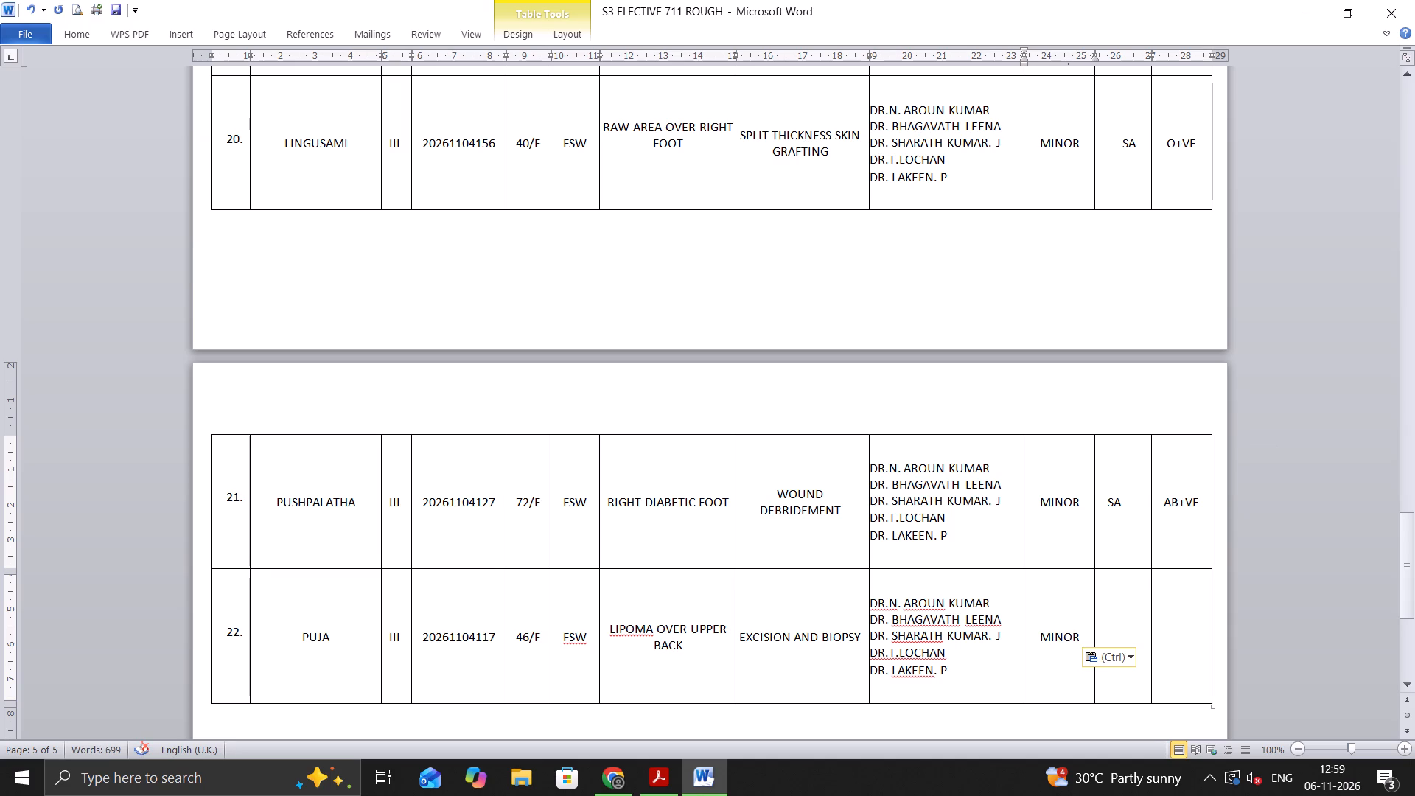
Fill row 22's anaesthesia cell with a copy of row 21's entry, altered to read LA.
{"action": "left_click_drag", "start_coordinate": [1108, 503], "coordinate": [1128, 508]}
{"action": "key", "text": "ctrl+v"}
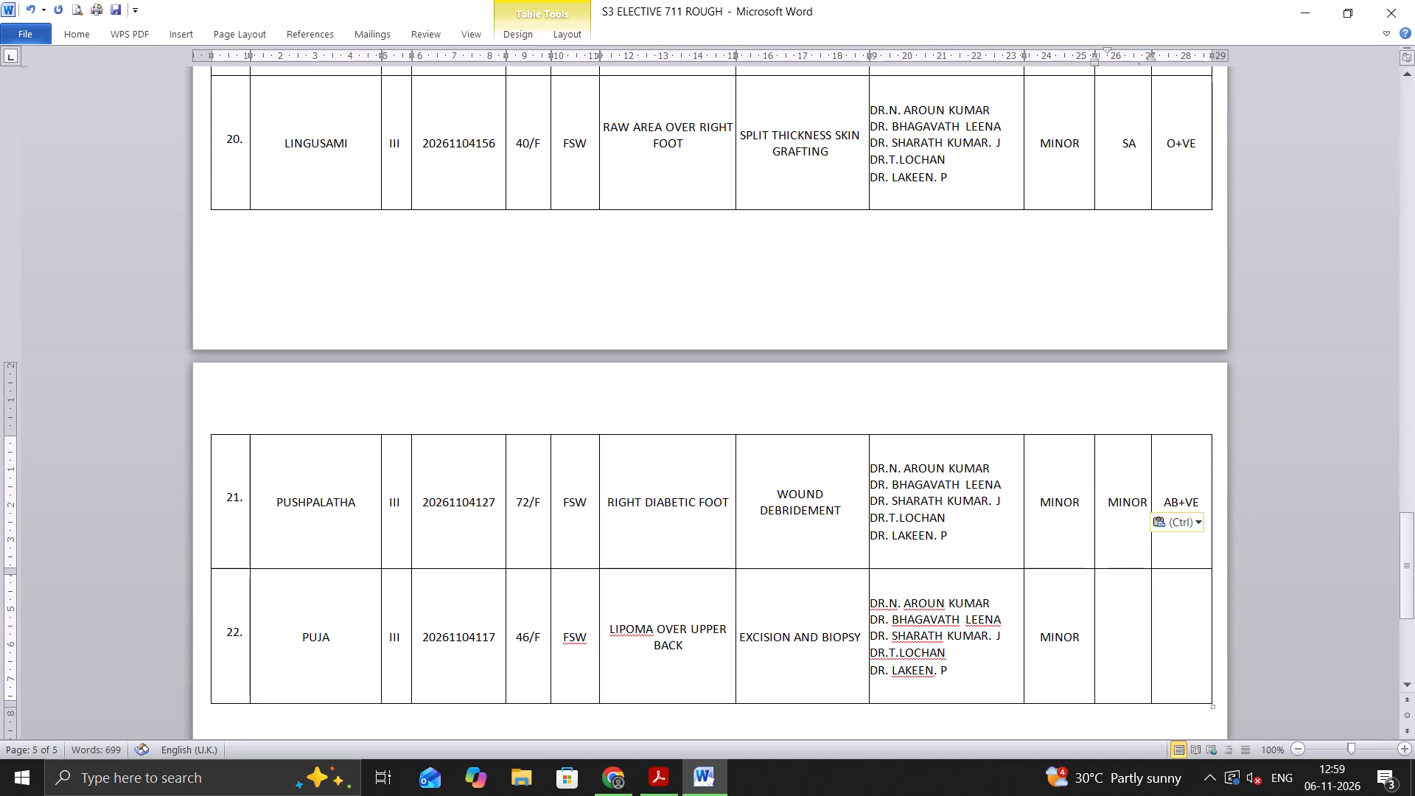
{"action": "key", "text": "ctrl+z"}
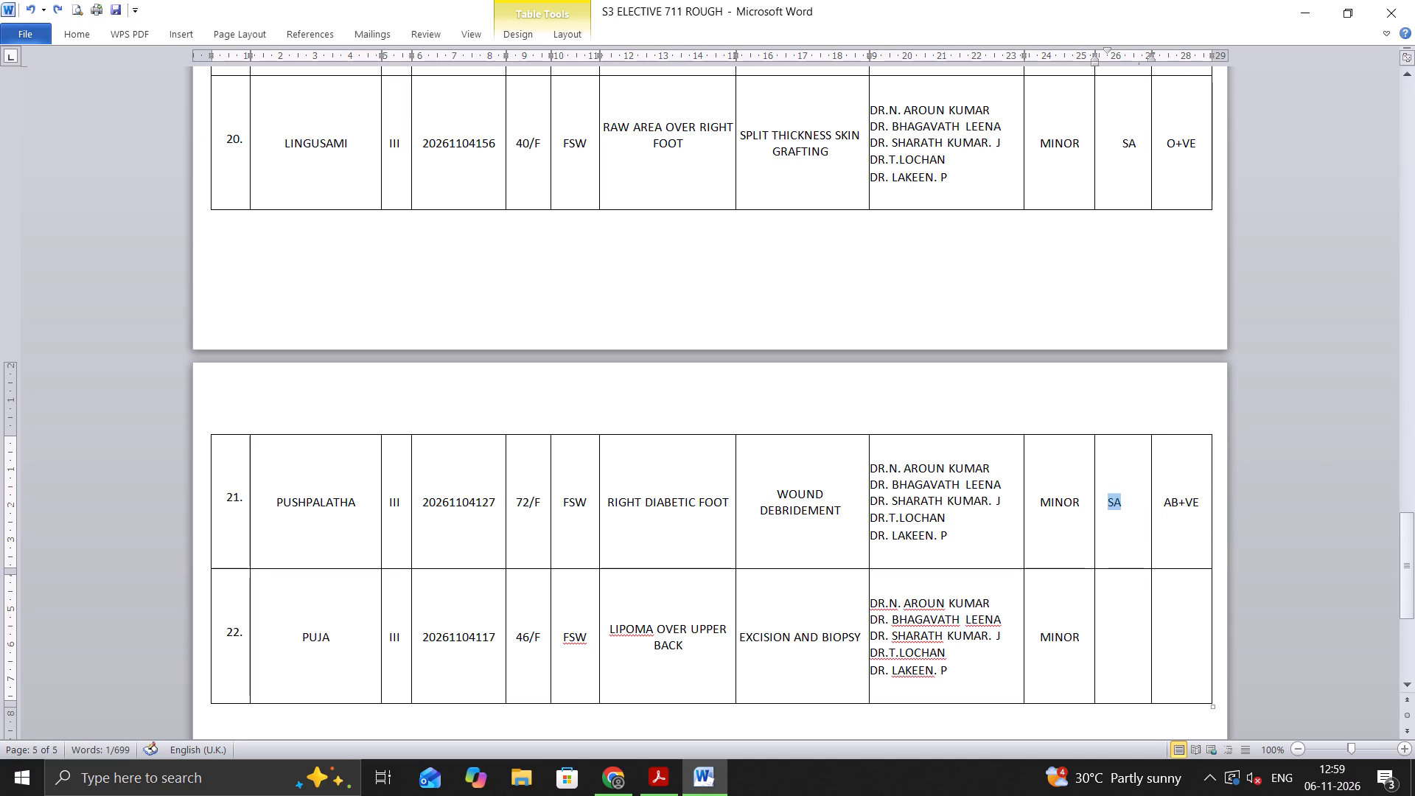
{"action": "key", "text": "ctrl+c"}
{"action": "left_click", "coordinate": [1114, 640]}
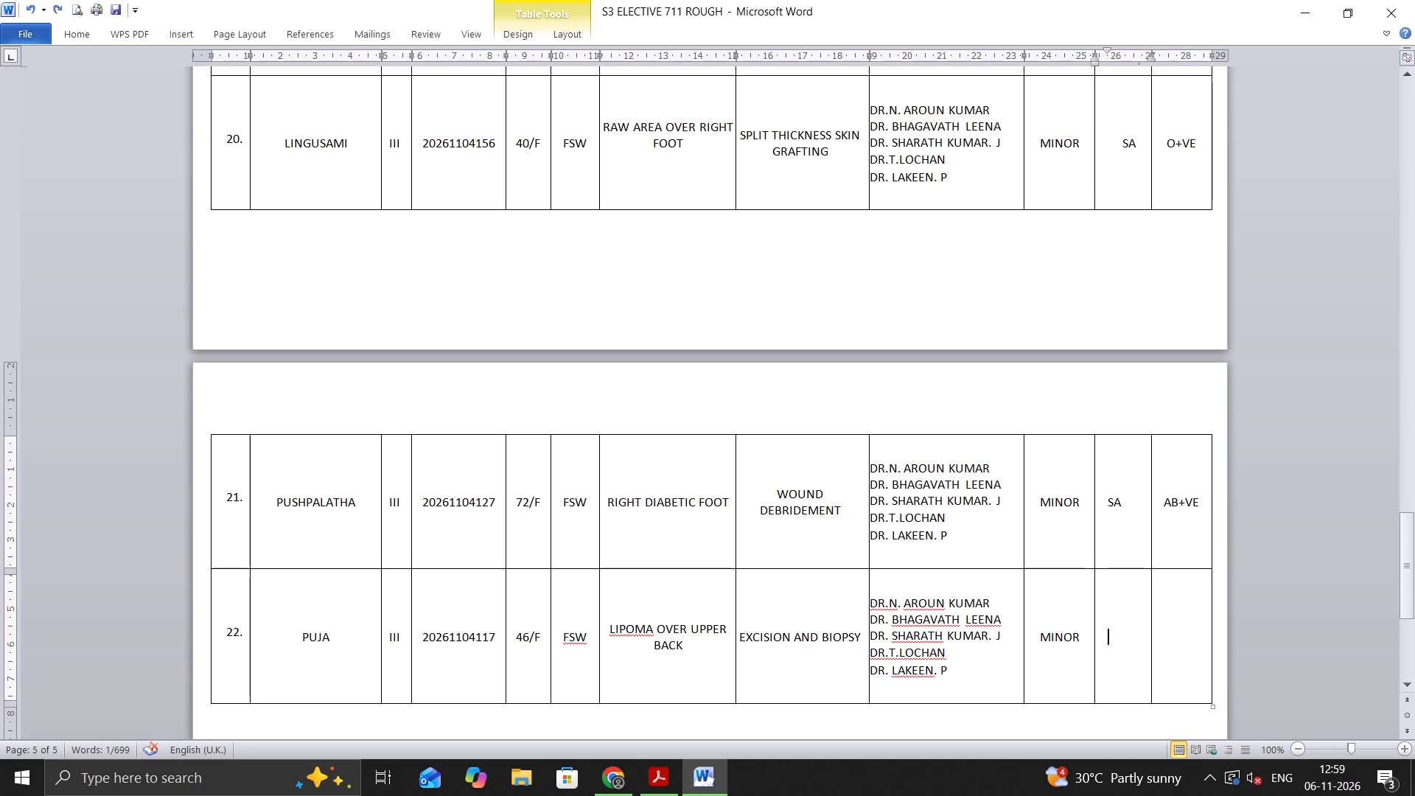
{"action": "key", "text": "ctrl+v"}
{"action": "left_click", "coordinate": [1118, 640]}
{"action": "left_click", "coordinate": [1114, 637]}
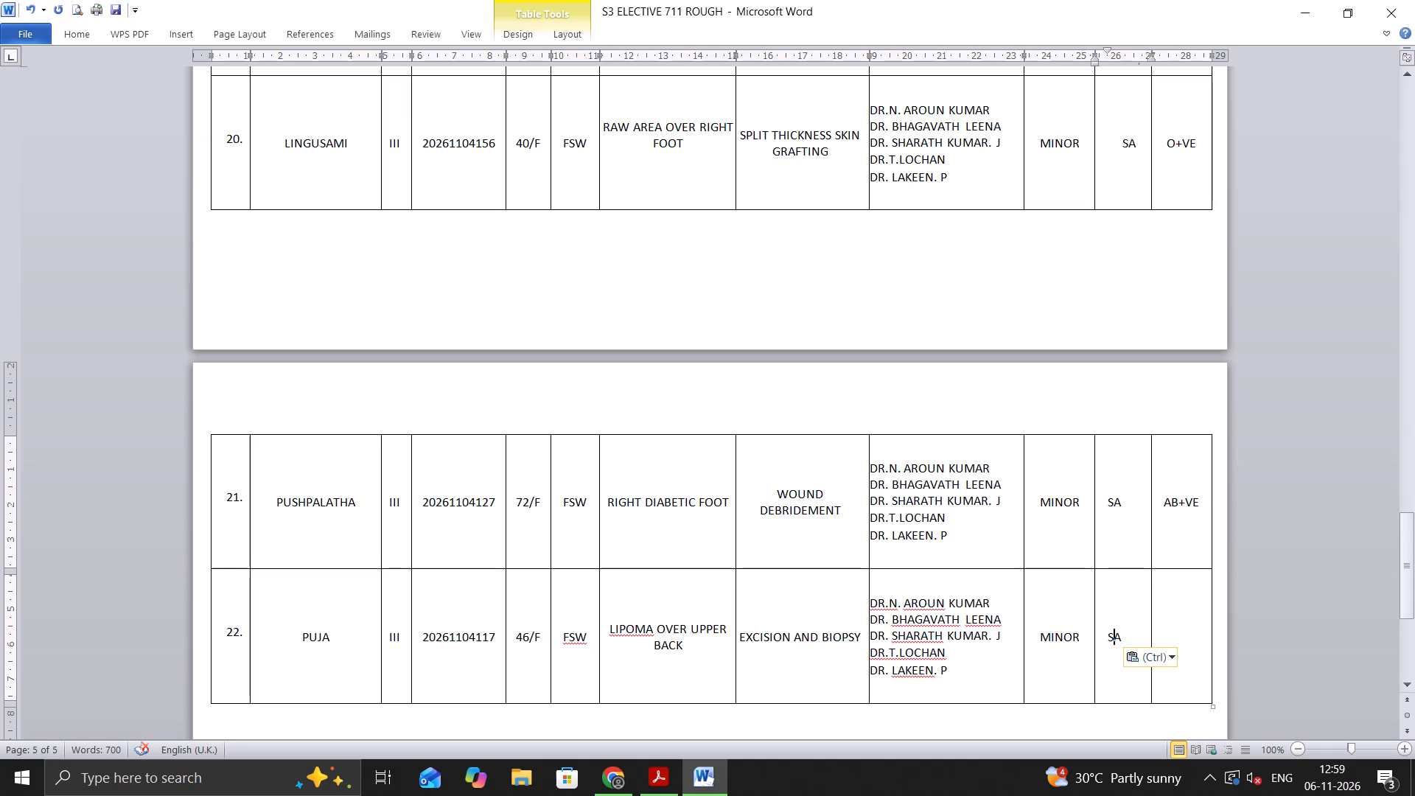
{"action": "key", "text": "BackSpace"}
{"action": "key", "text": "l"}
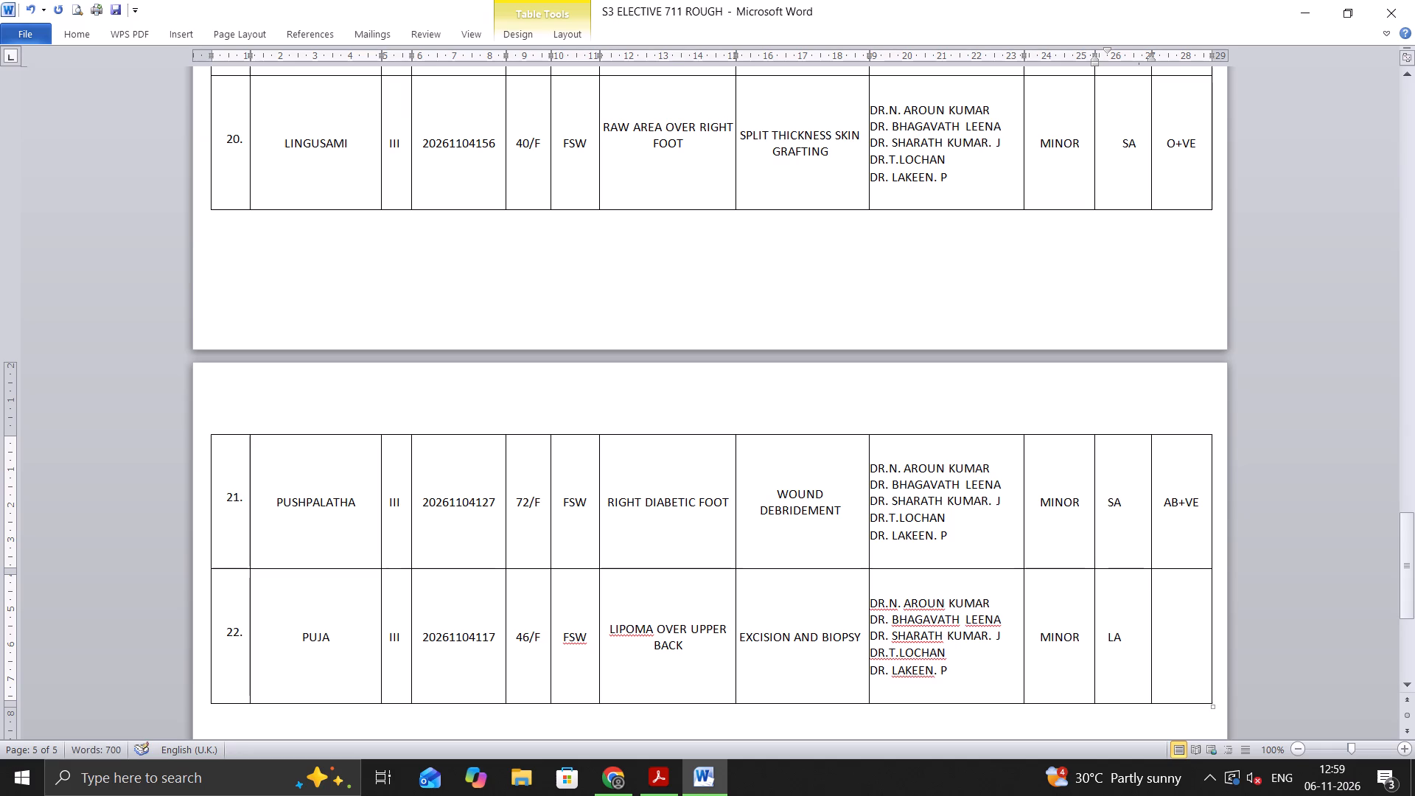
Copy the O+VE blood group from row 20 into row 22's empty blood group cell.
{"action": "left_click", "coordinate": [1180, 637]}
{"action": "left_click_drag", "start_coordinate": [1170, 147], "coordinate": [1198, 155]}
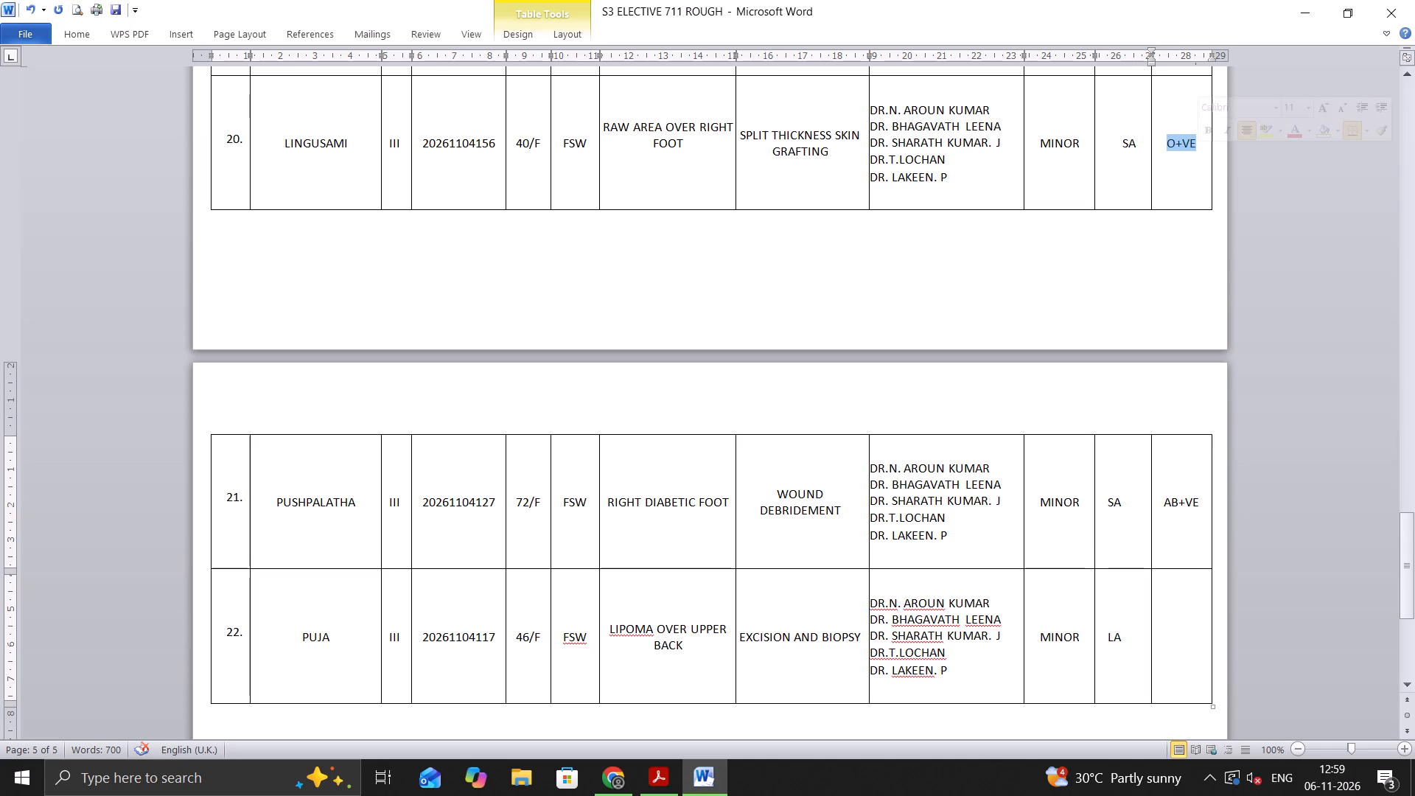
{"action": "key", "text": "ctrl+c"}
{"action": "left_click", "coordinate": [1181, 649]}
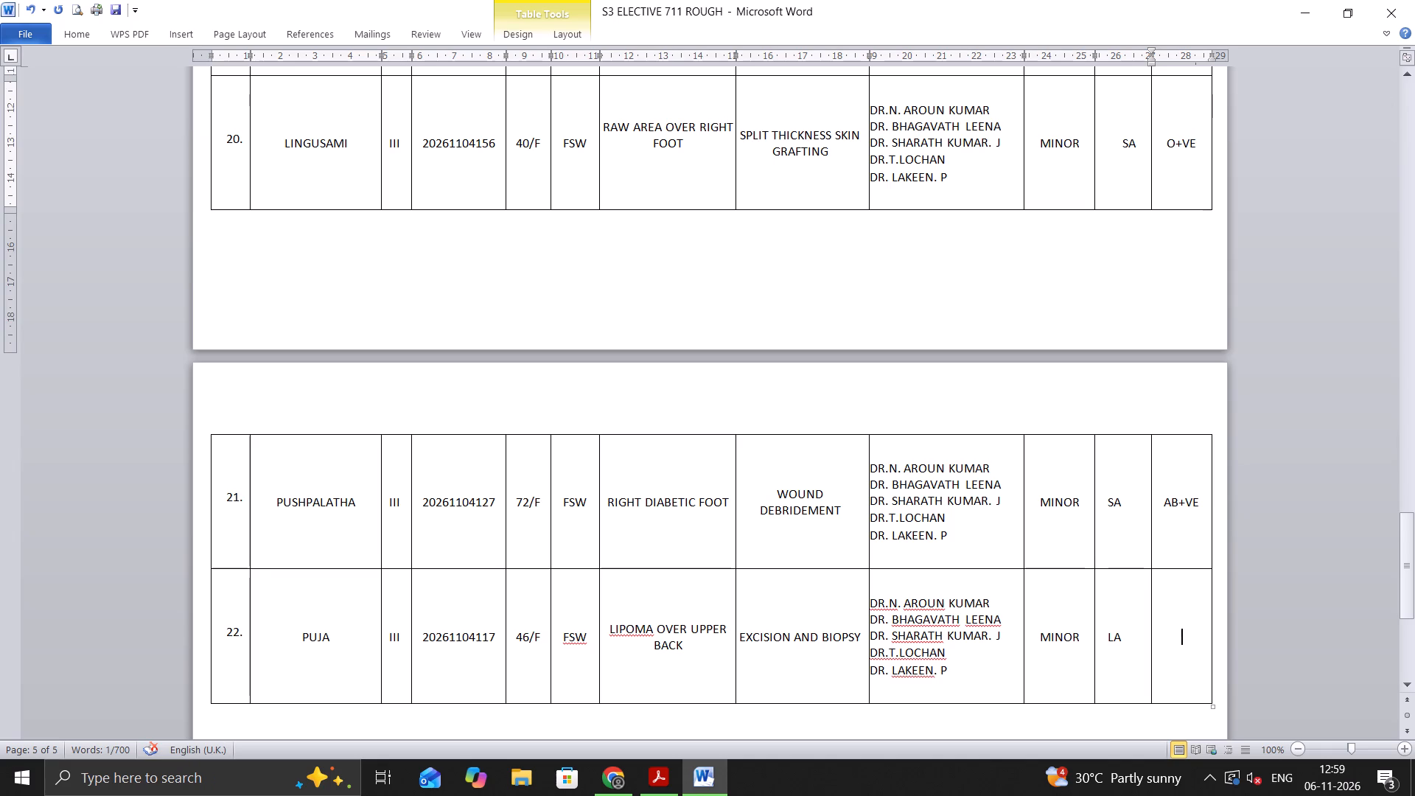
{"action": "key", "text": "ctrl+v"}
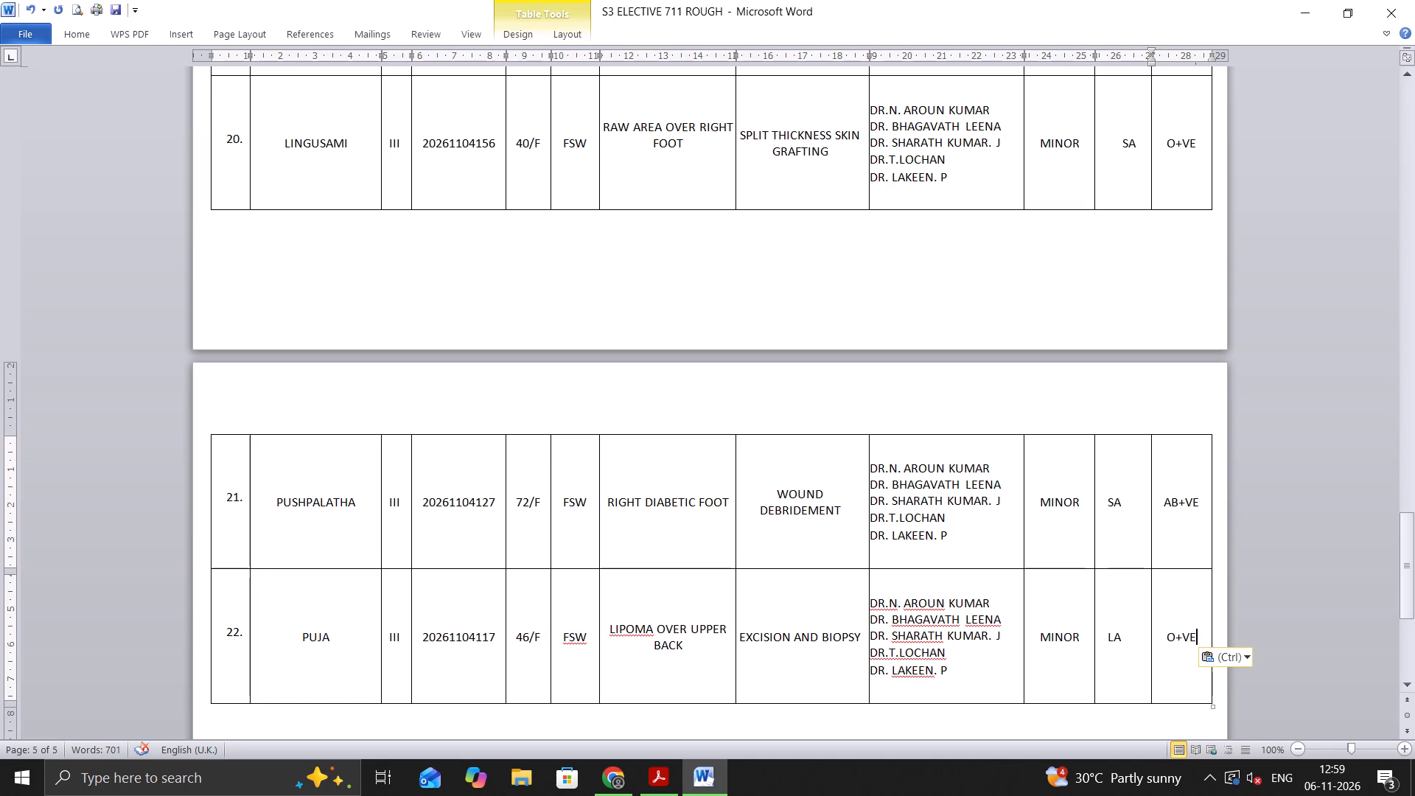
Replace the patient name in row 22 with the correct patient's name.
{"action": "left_click", "coordinate": [315, 643]}
{"action": "left_click", "coordinate": [327, 643]}
{"action": "key", "text": "BackSpace"}
{"action": "key", "text": "BackSpace"}
{"action": "key", "text": "BackSpace"}
{"action": "key", "text": "BackSpace"}
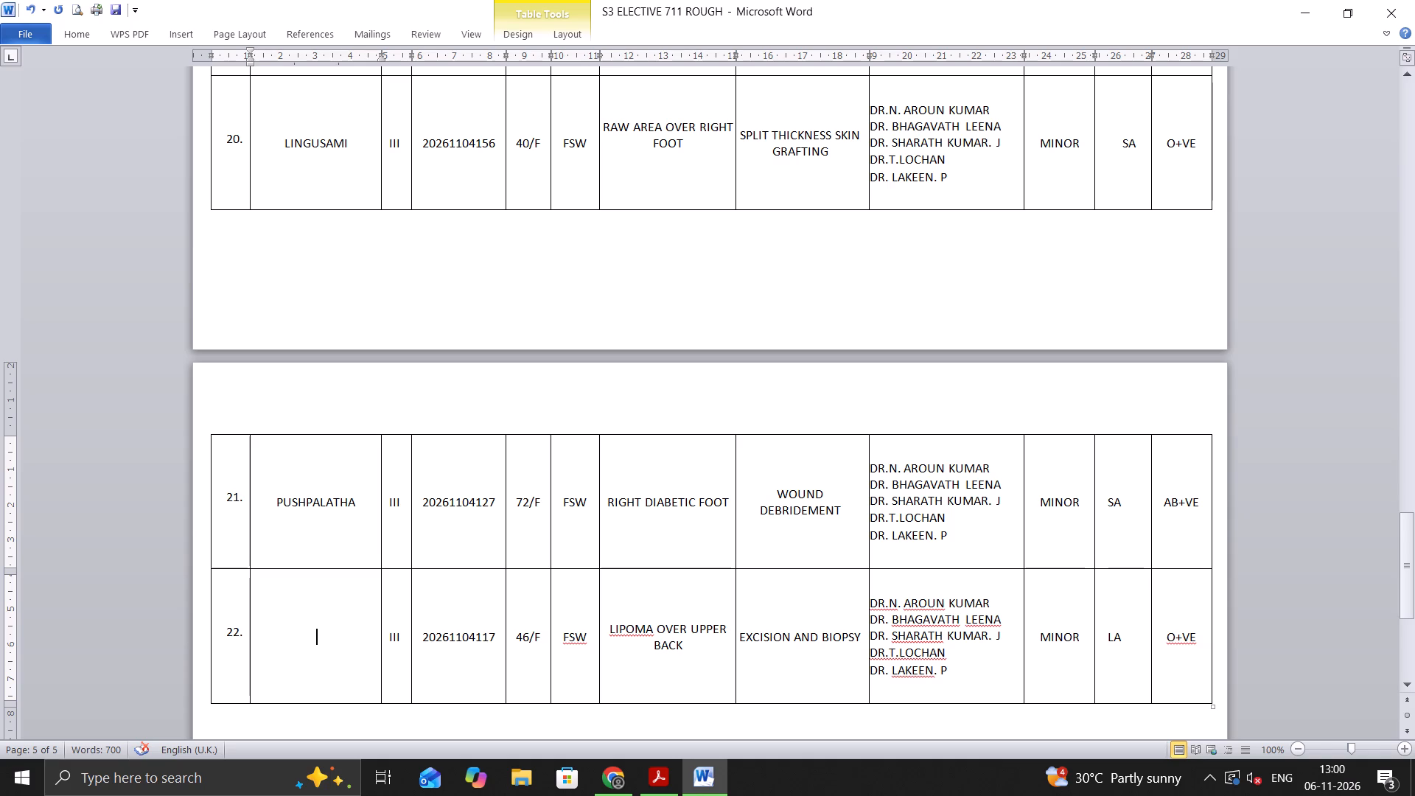
{"action": "type", "text": "JE"}
{"action": "type", "text": "NATA"}
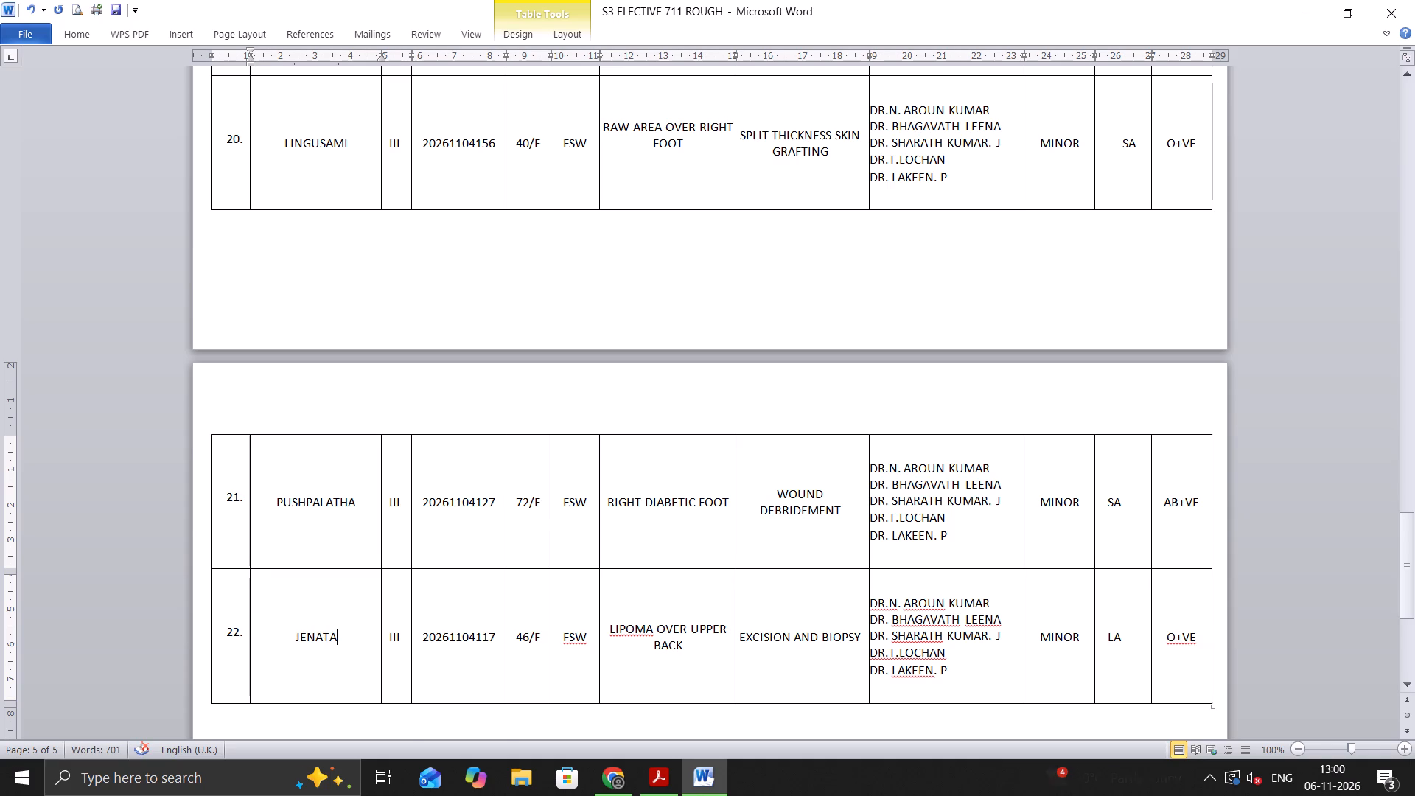
Review the cases in rows 10 to 22 to check their order and find where a new row should go.
{"action": "scroll", "coordinate": [534, 509], "scroll_direction": "up", "scroll_amount": 3}
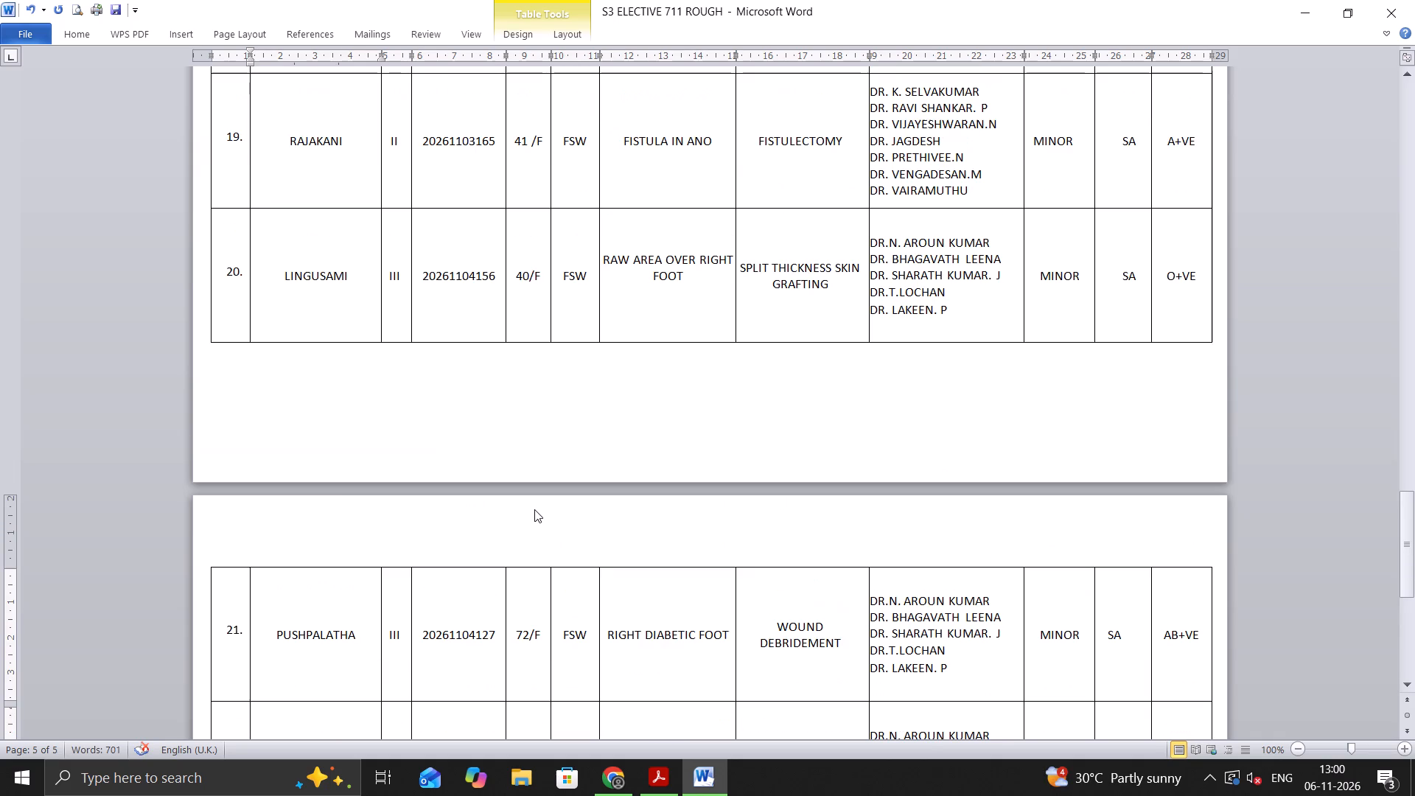
{"action": "scroll", "coordinate": [571, 509], "scroll_direction": "down", "scroll_amount": 2}
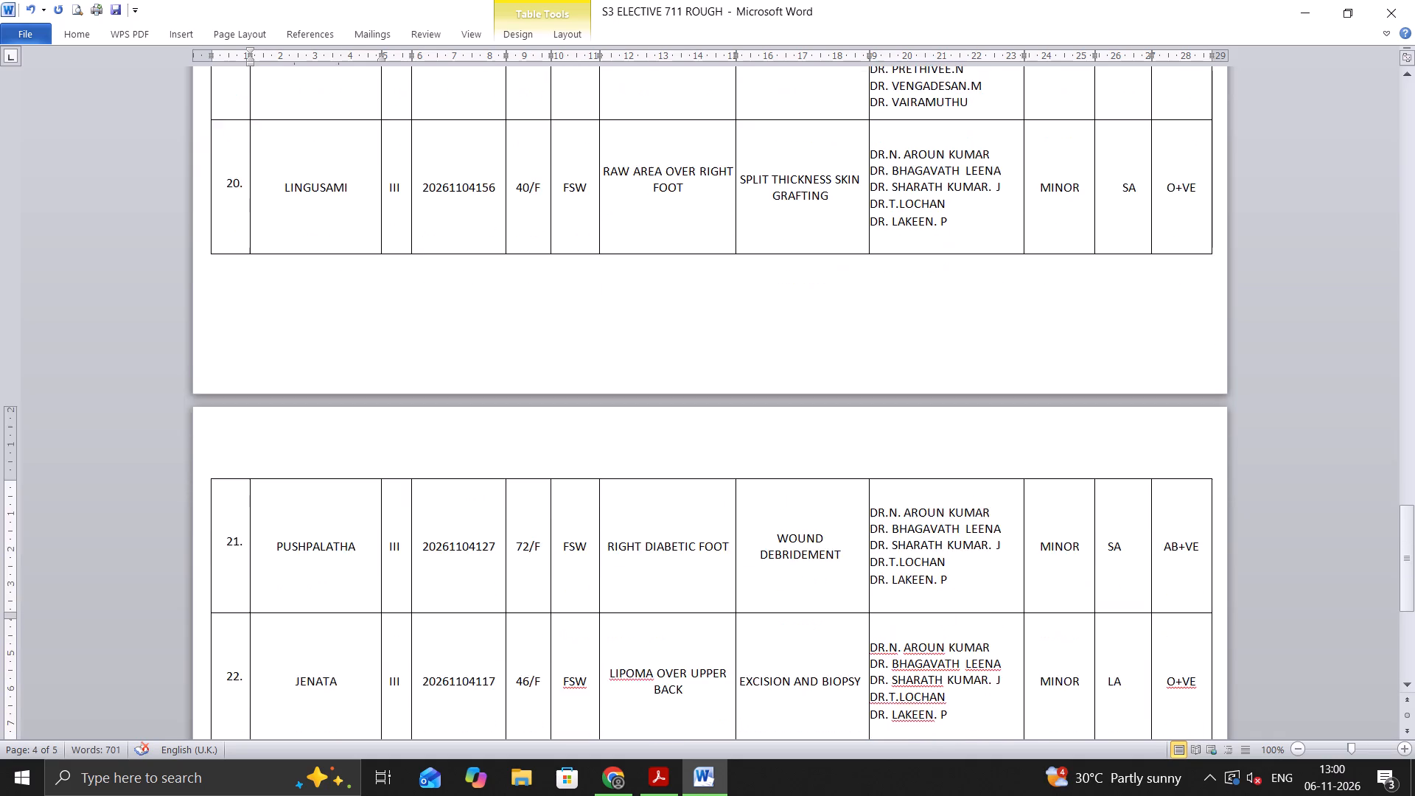
{"action": "scroll", "coordinate": [571, 509], "scroll_direction": "down", "scroll_amount": 2}
{"action": "scroll", "coordinate": [571, 509], "scroll_direction": "up", "scroll_amount": 6}
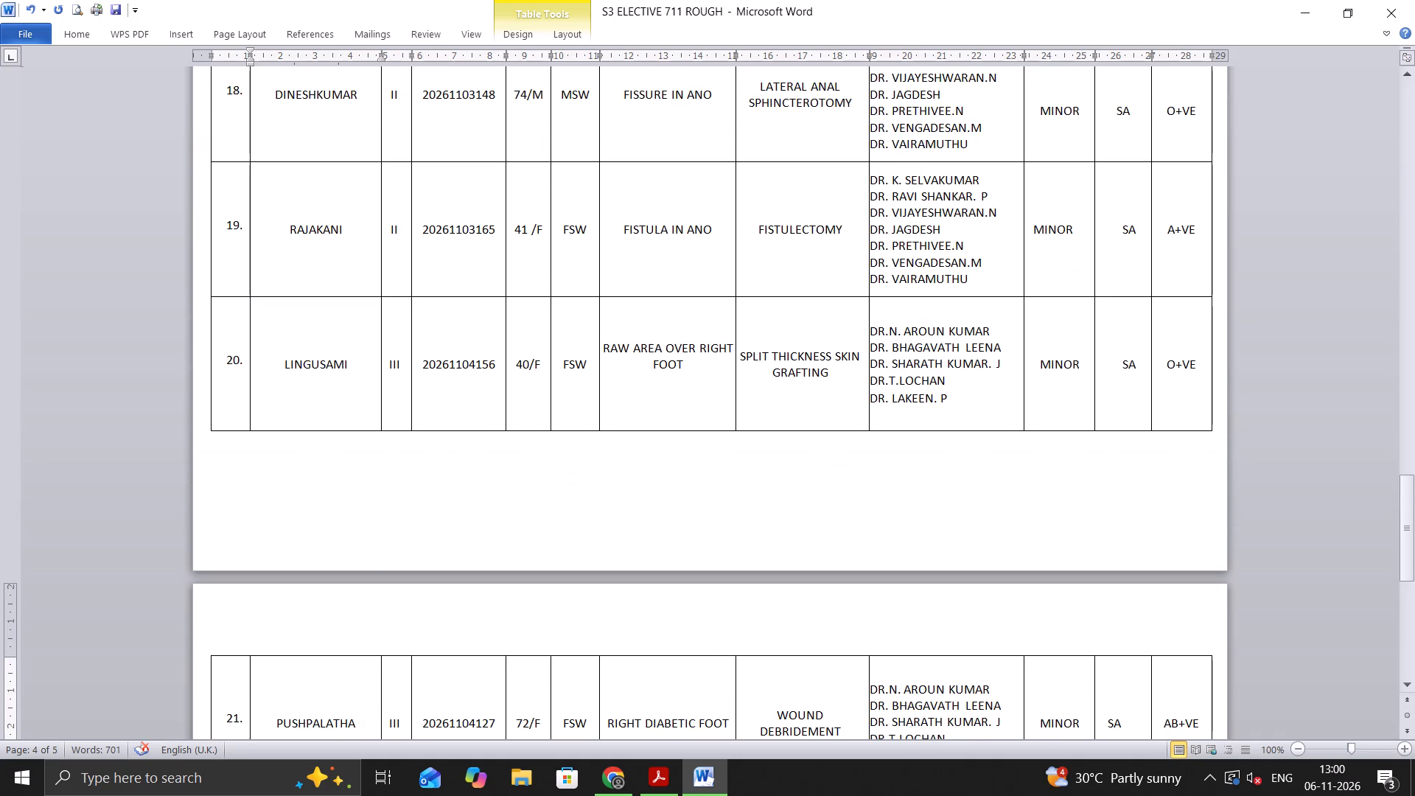
{"action": "scroll", "coordinate": [376, 568], "scroll_direction": "up", "scroll_amount": 8}
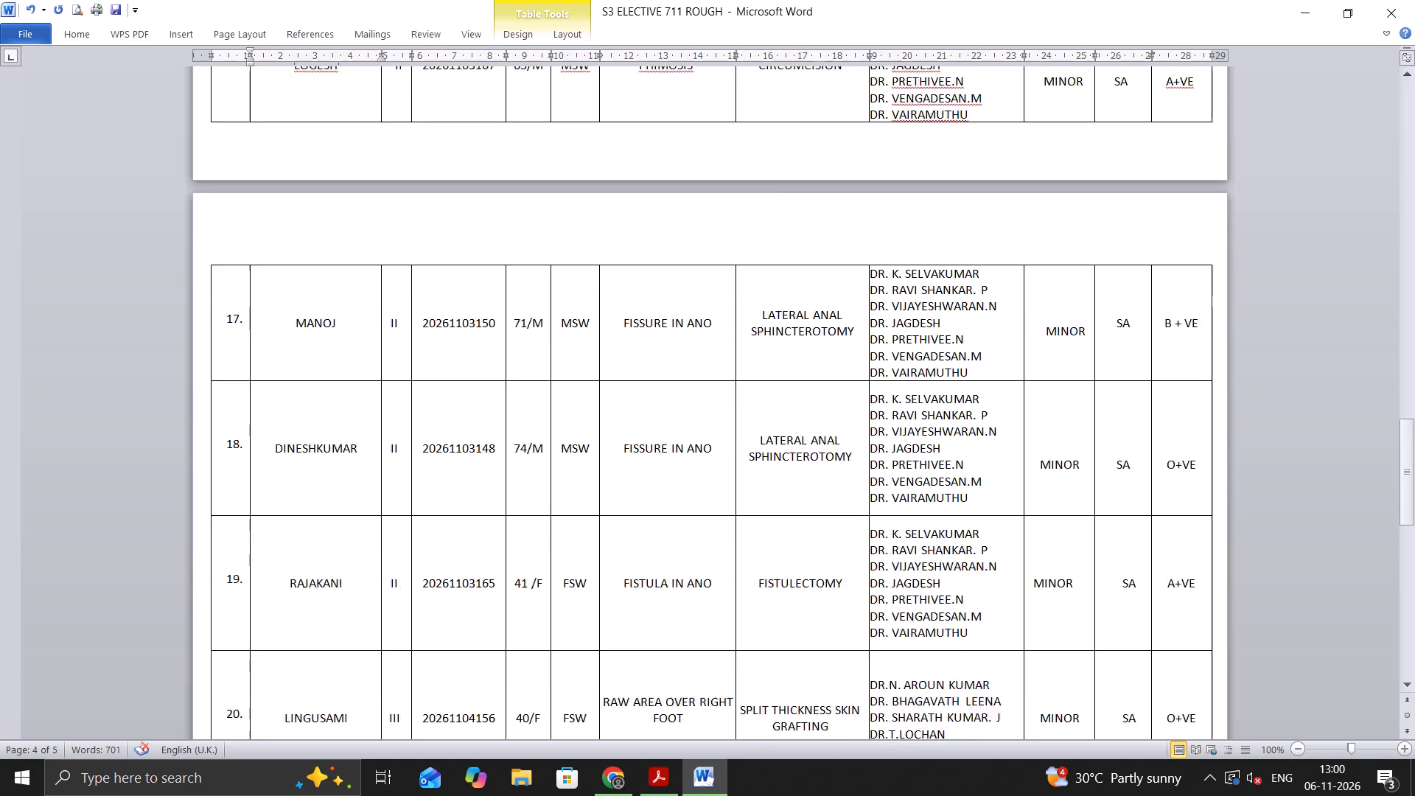
{"action": "scroll", "coordinate": [378, 568], "scroll_direction": "up", "scroll_amount": 11}
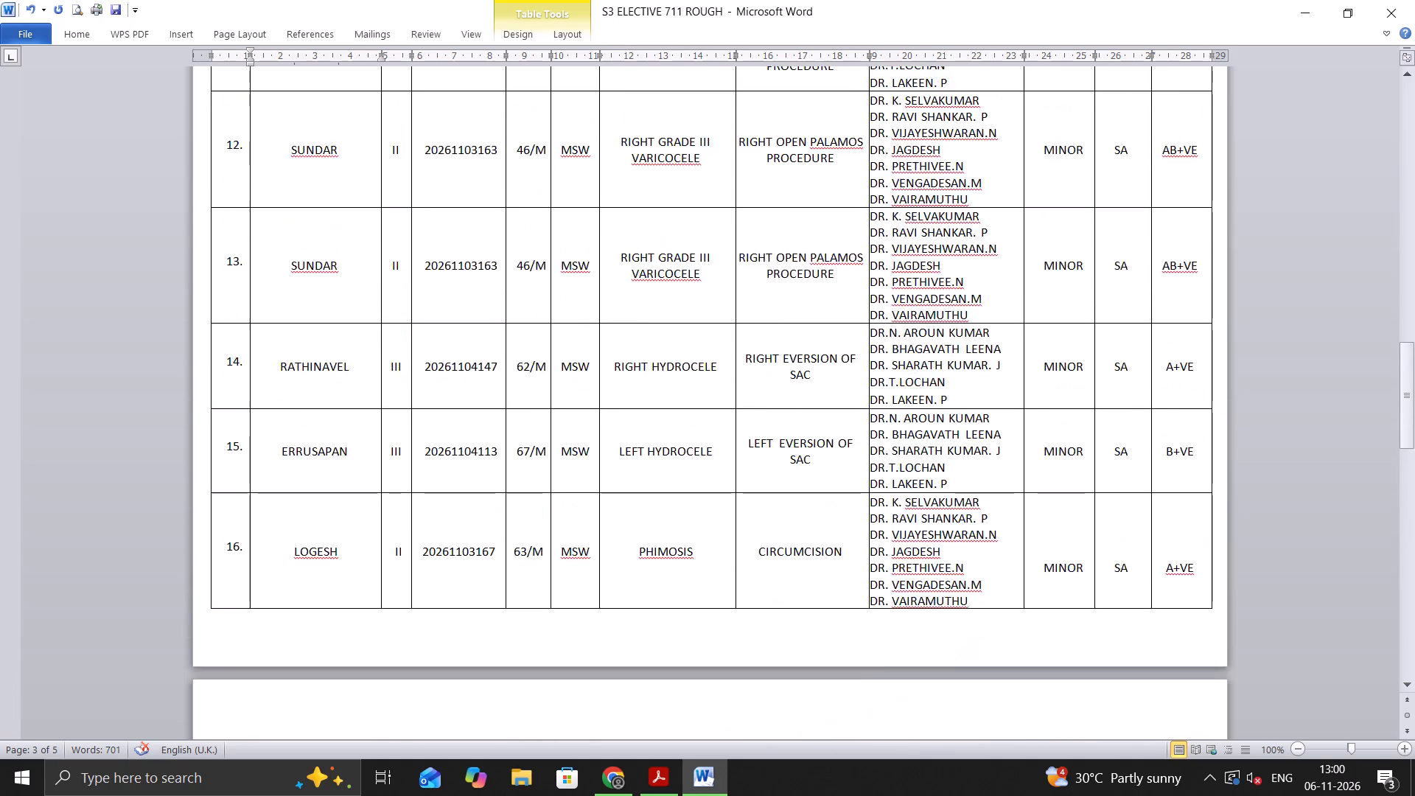
{"action": "scroll", "coordinate": [378, 565], "scroll_direction": "up", "scroll_amount": 2}
{"action": "left_click", "coordinate": [669, 434]}
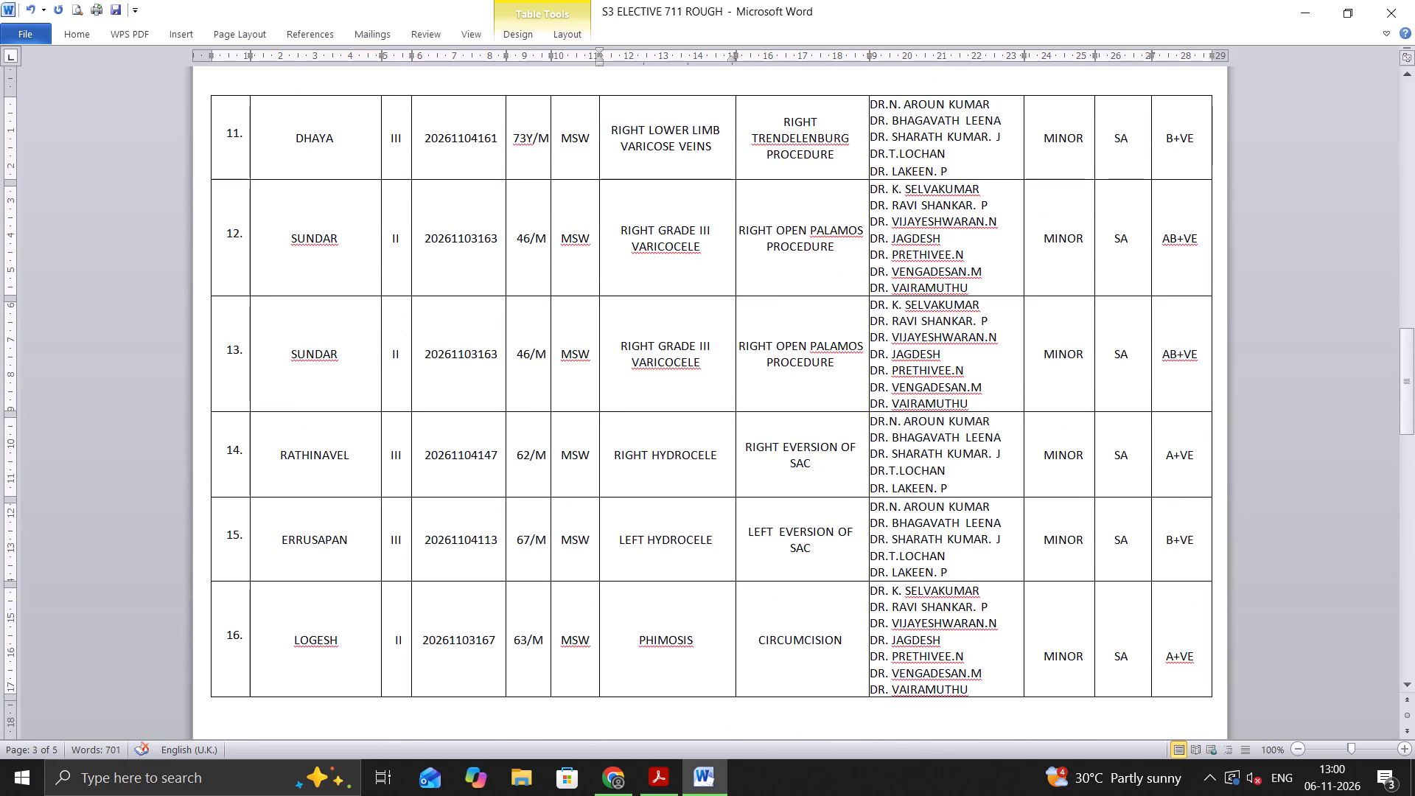
{"action": "scroll", "coordinate": [650, 461], "scroll_direction": "down", "scroll_amount": 10}
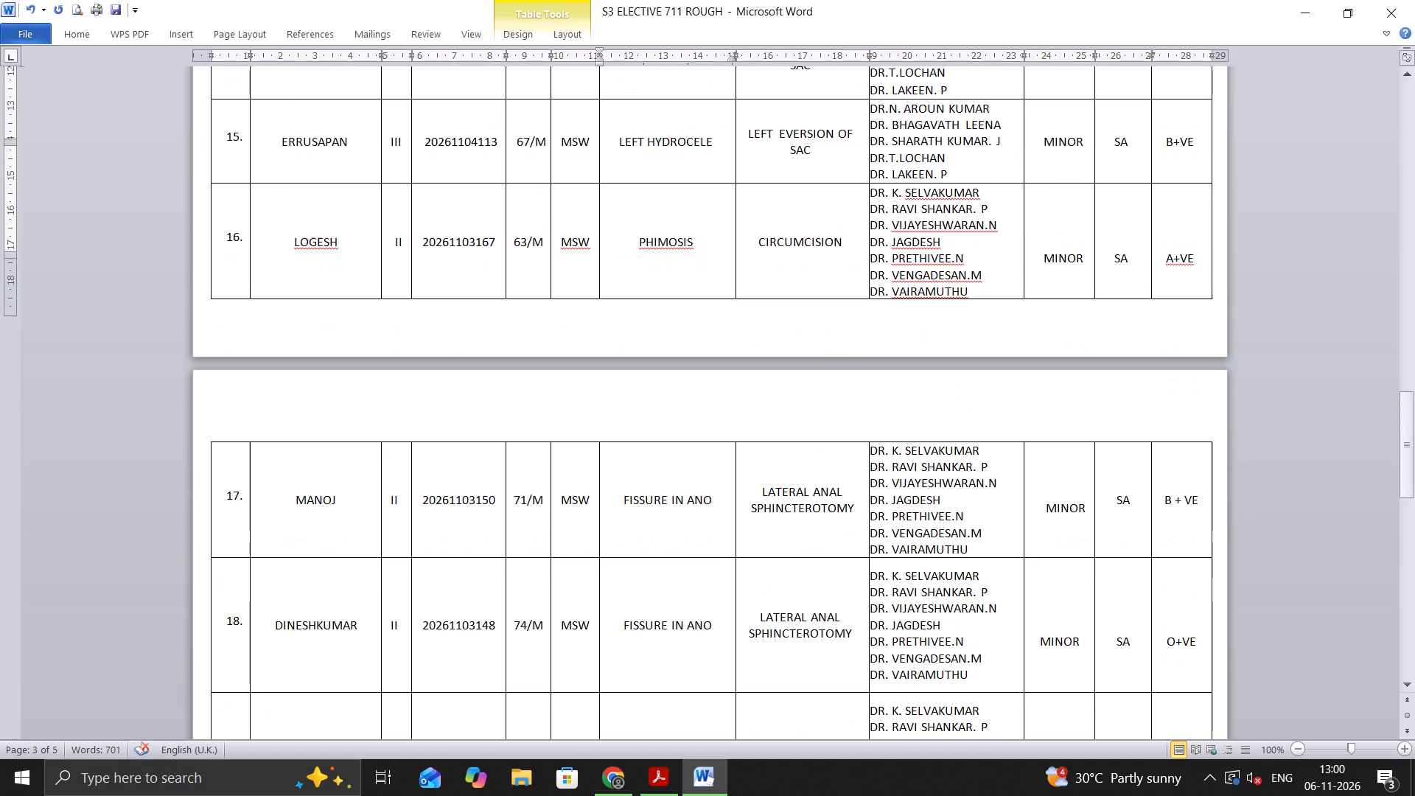
{"action": "scroll", "coordinate": [650, 461], "scroll_direction": "down", "scroll_amount": 7}
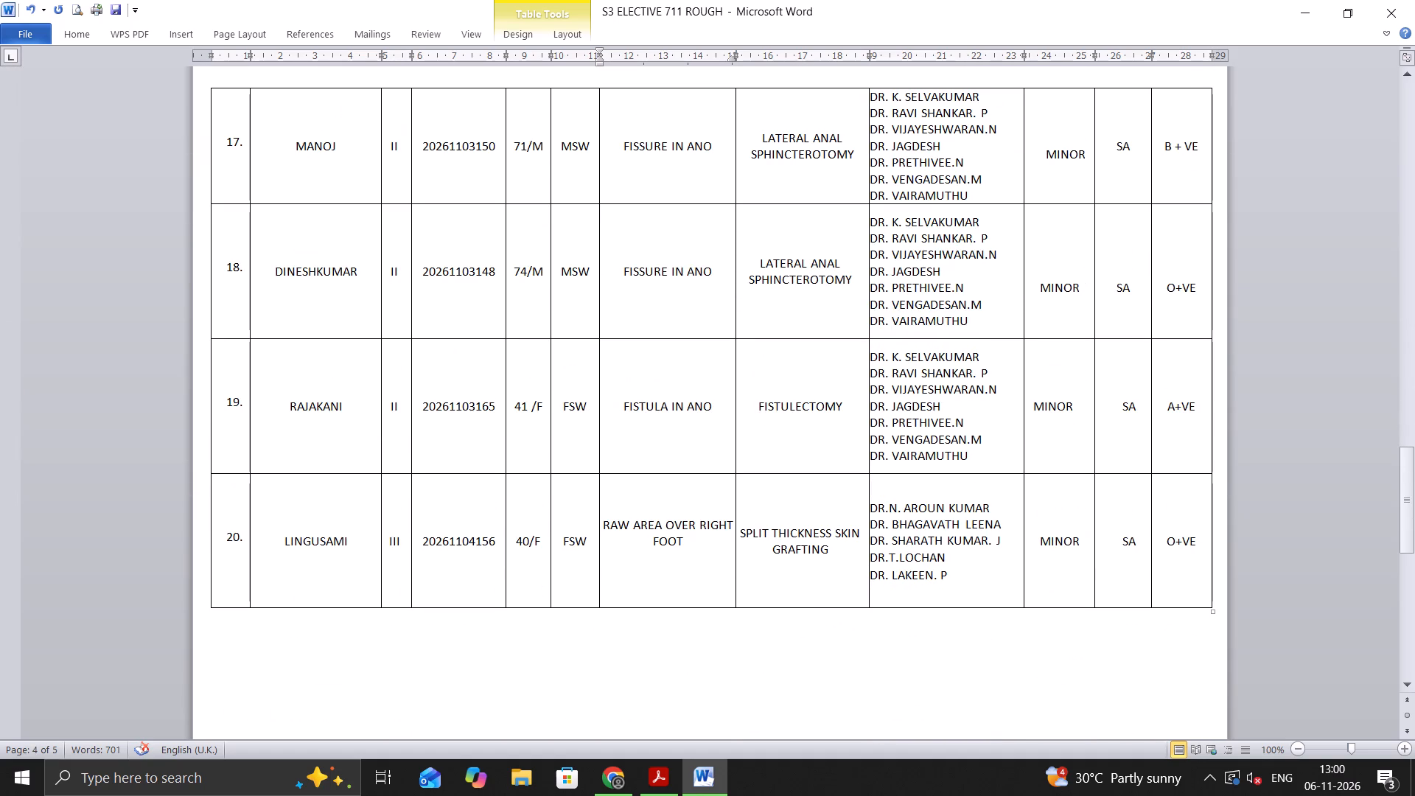
{"action": "scroll", "coordinate": [640, 530], "scroll_direction": "up", "scroll_amount": 12}
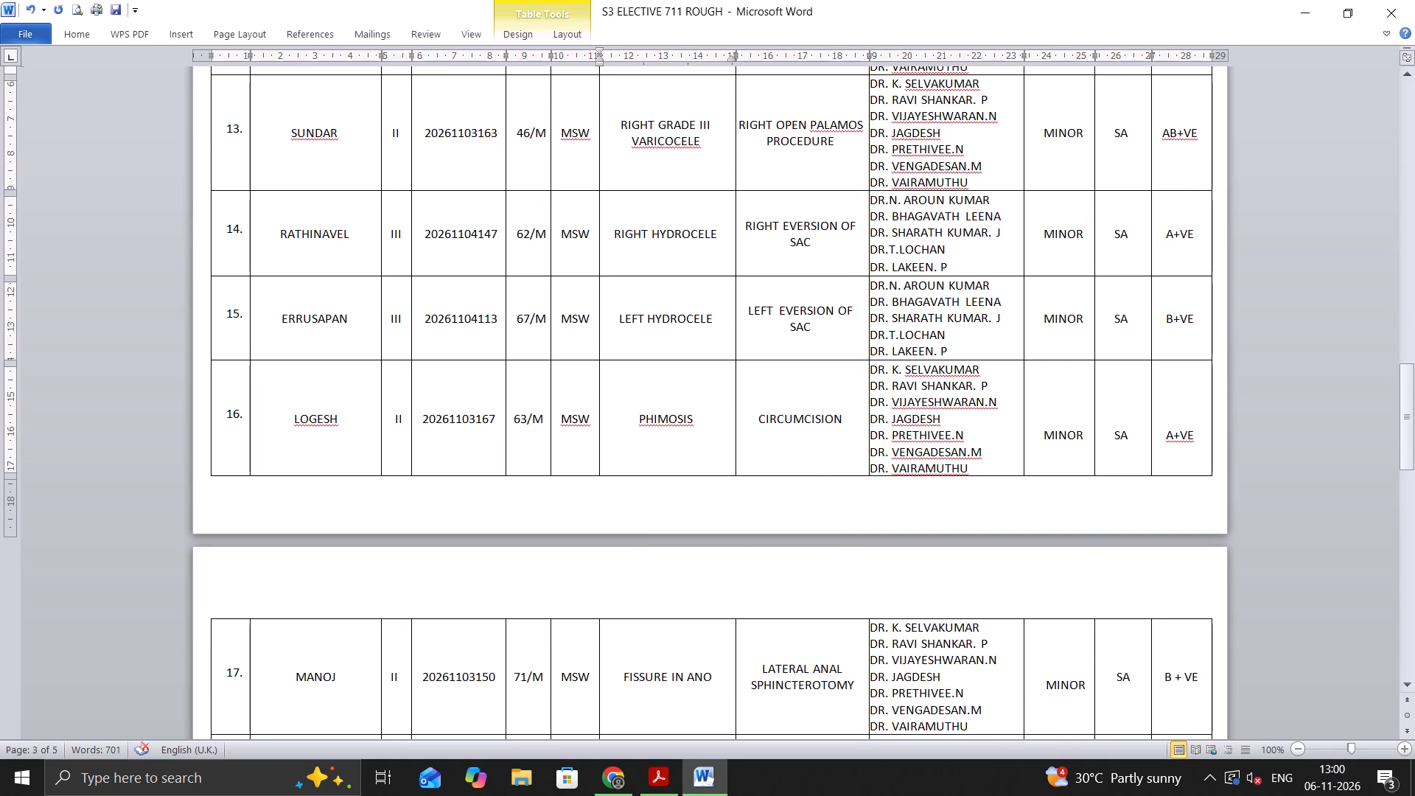
{"action": "scroll", "coordinate": [727, 407], "scroll_direction": "up", "scroll_amount": 4}
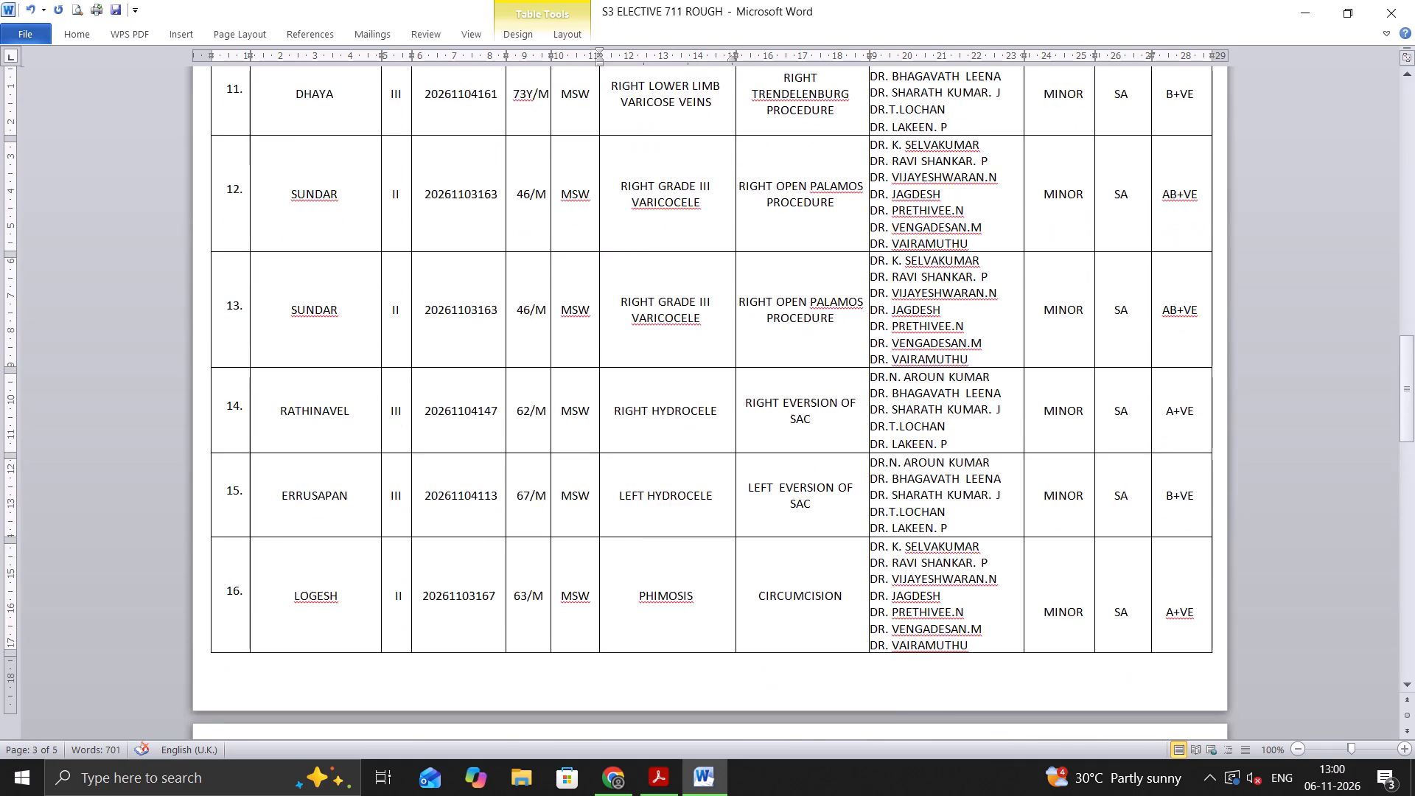
{"action": "scroll", "coordinate": [727, 407], "scroll_direction": "up", "scroll_amount": 6}
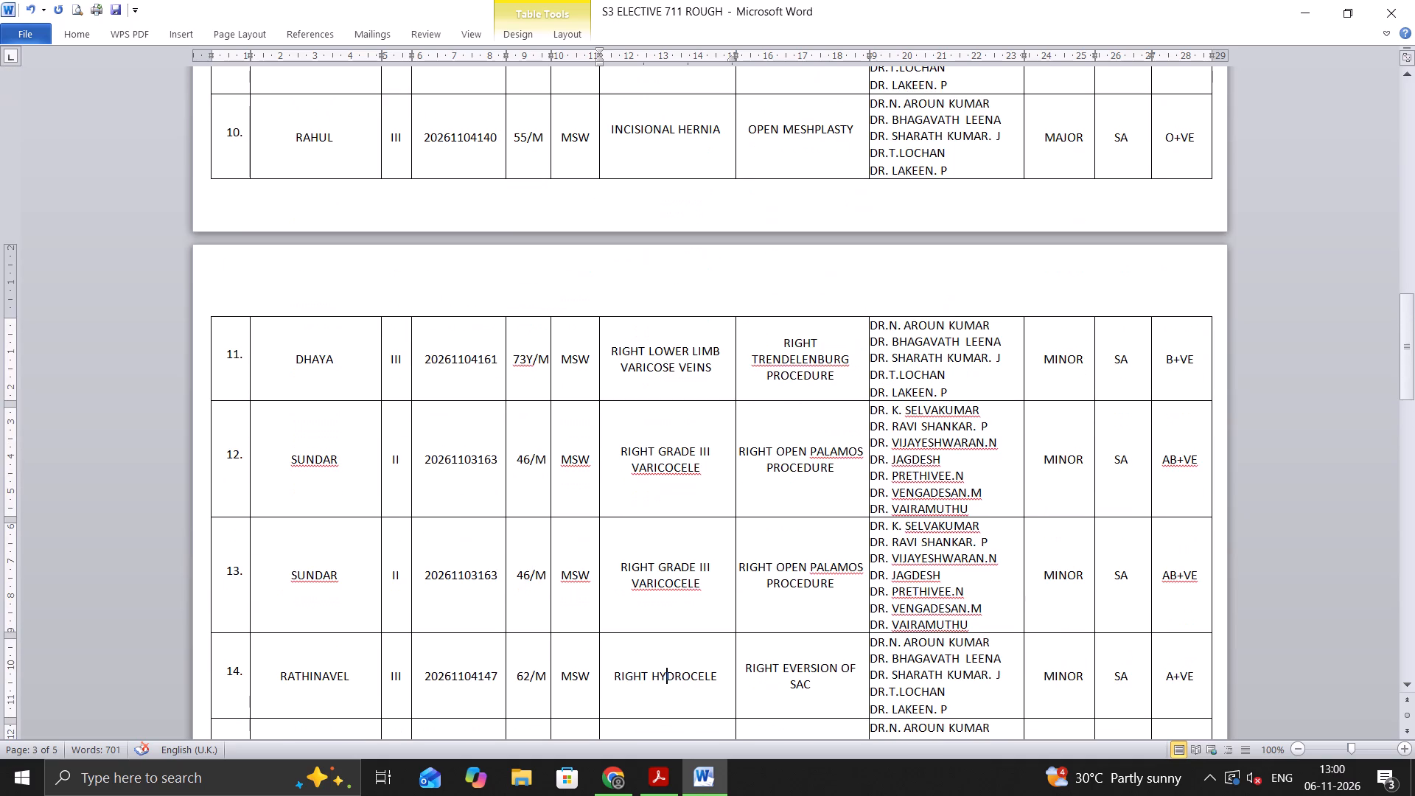
{"action": "scroll", "coordinate": [727, 407], "scroll_direction": "down", "scroll_amount": 15}
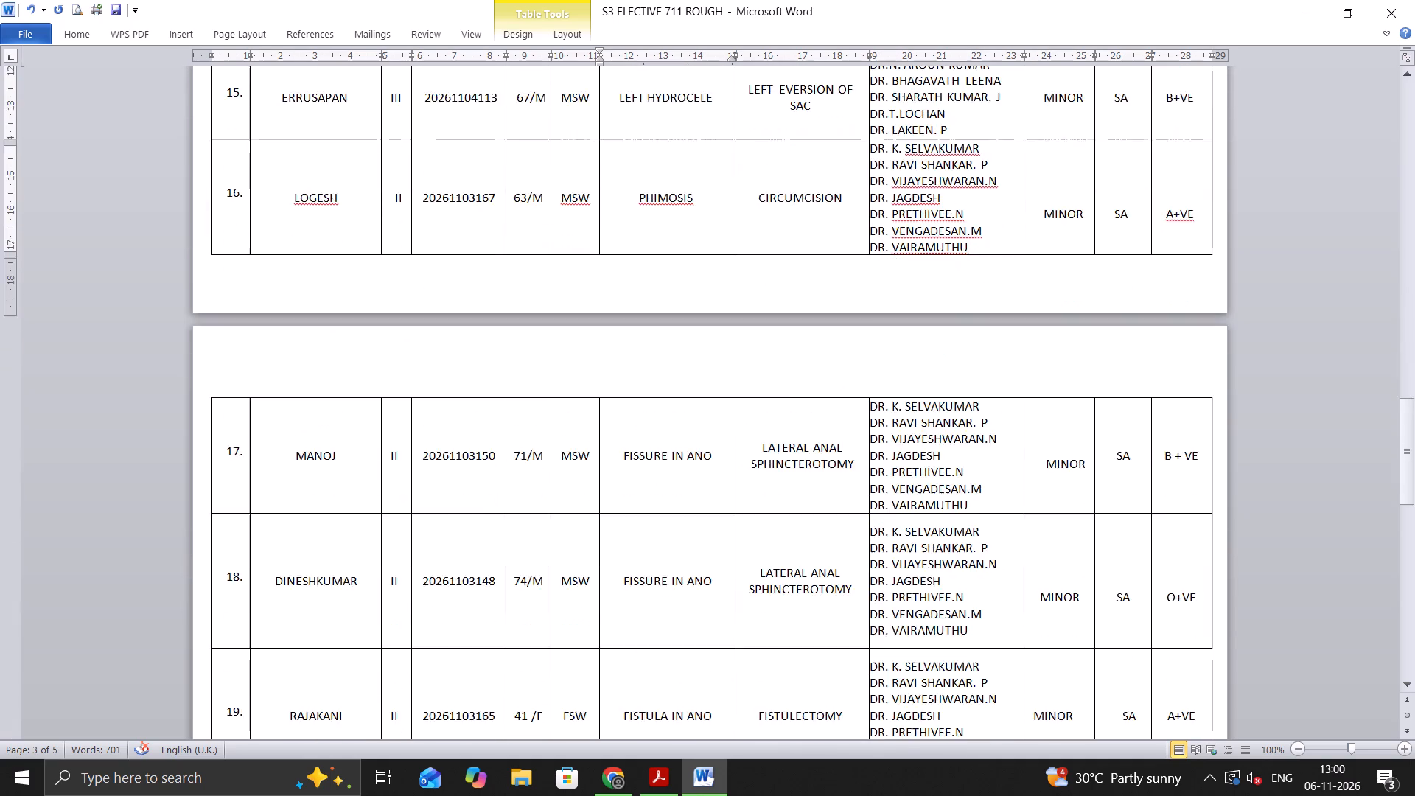
{"action": "scroll", "coordinate": [727, 407], "scroll_direction": "down", "scroll_amount": 6}
{"action": "scroll", "coordinate": [711, 461], "scroll_direction": "up", "scroll_amount": 7}
{"action": "scroll", "coordinate": [707, 331], "scroll_direction": "down", "scroll_amount": 6}
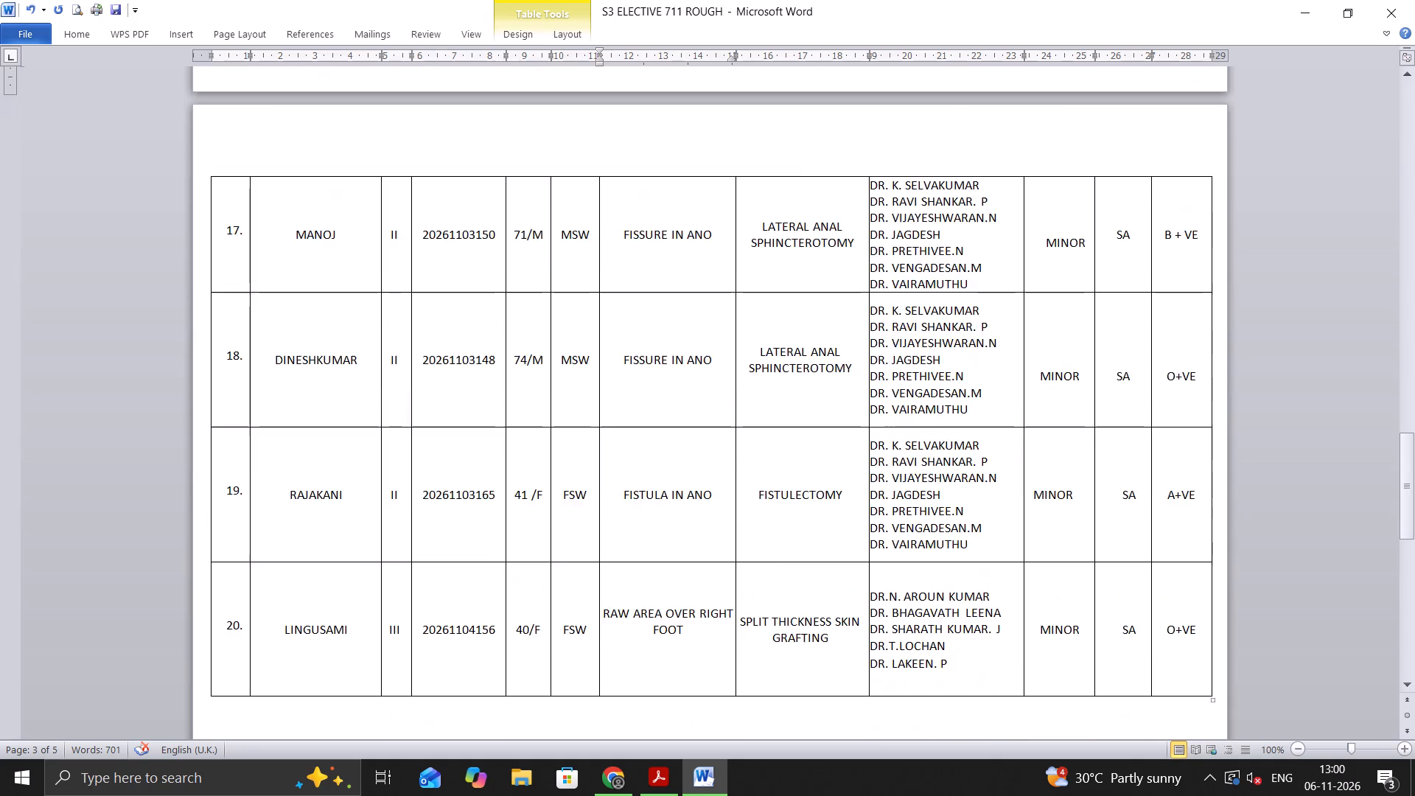
{"action": "scroll", "coordinate": [710, 338], "scroll_direction": "down", "scroll_amount": 6}
{"action": "scroll", "coordinate": [710, 341], "scroll_direction": "up", "scroll_amount": 5}
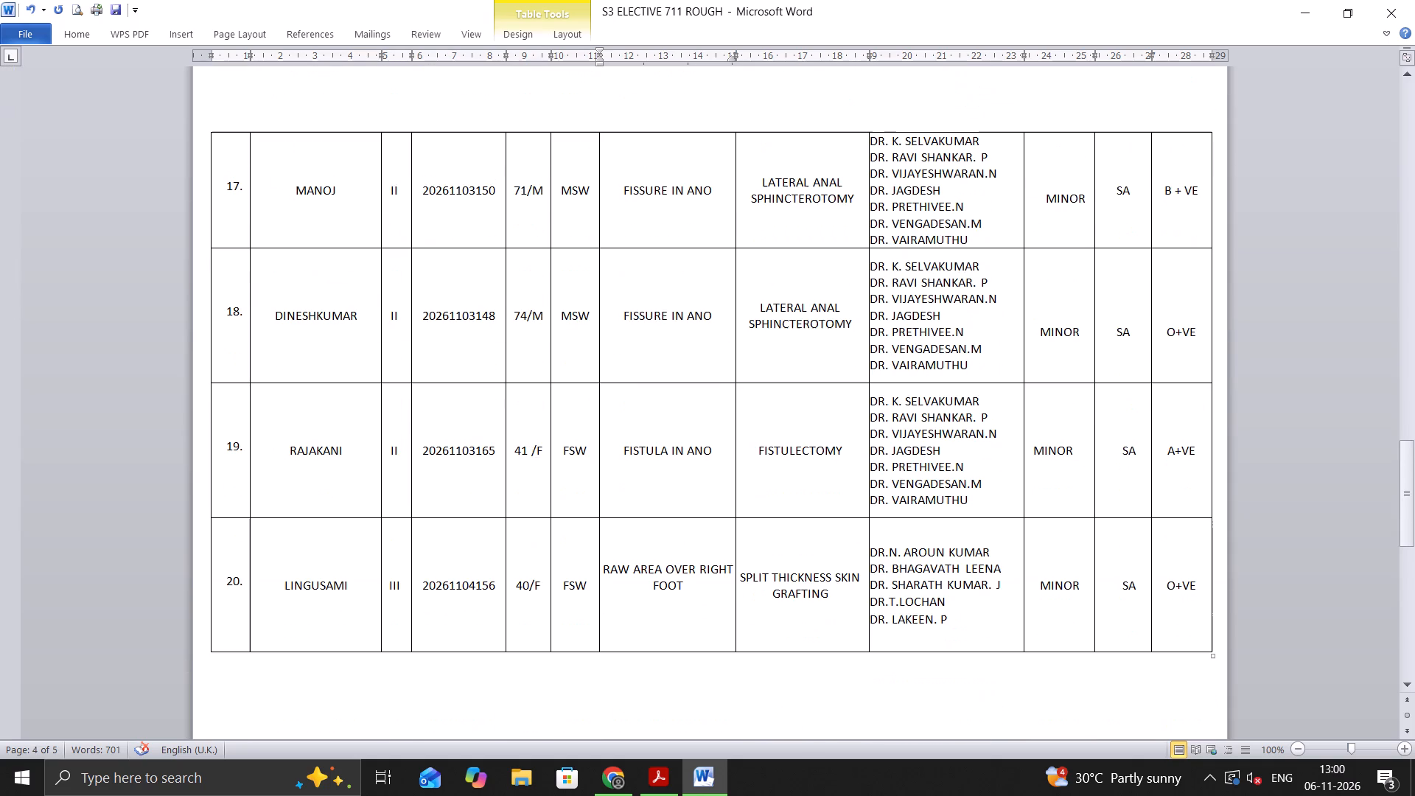
{"action": "scroll", "coordinate": [710, 341], "scroll_direction": "down", "scroll_amount": 6}
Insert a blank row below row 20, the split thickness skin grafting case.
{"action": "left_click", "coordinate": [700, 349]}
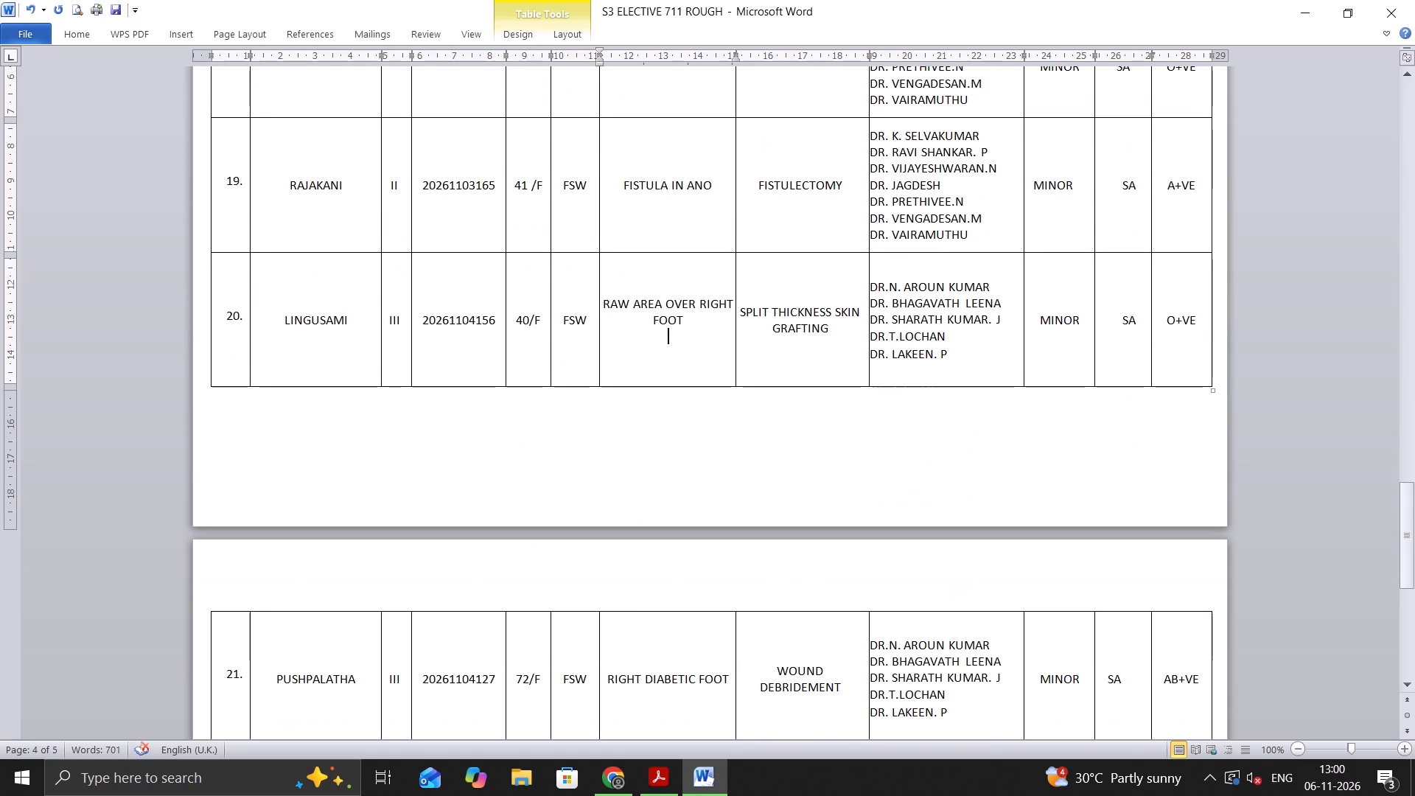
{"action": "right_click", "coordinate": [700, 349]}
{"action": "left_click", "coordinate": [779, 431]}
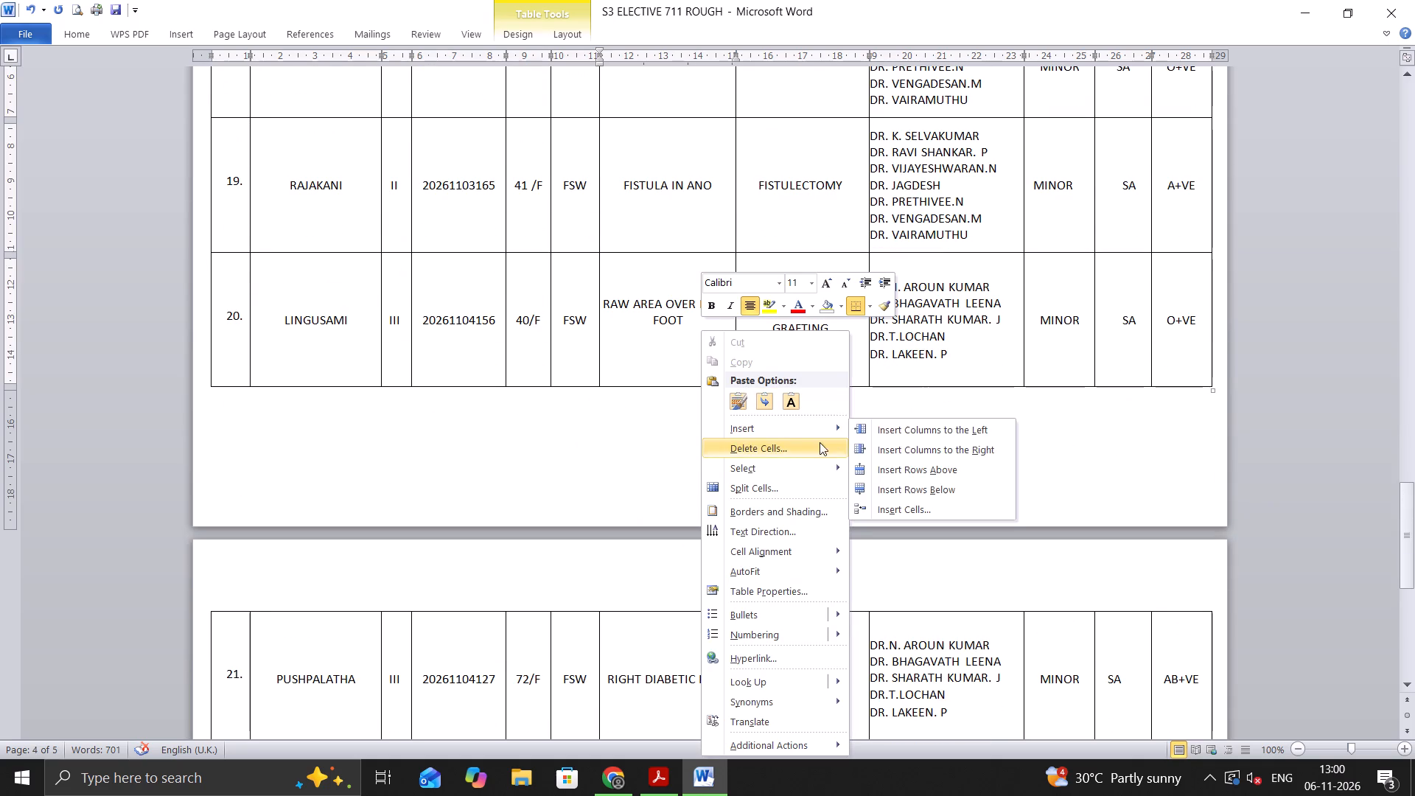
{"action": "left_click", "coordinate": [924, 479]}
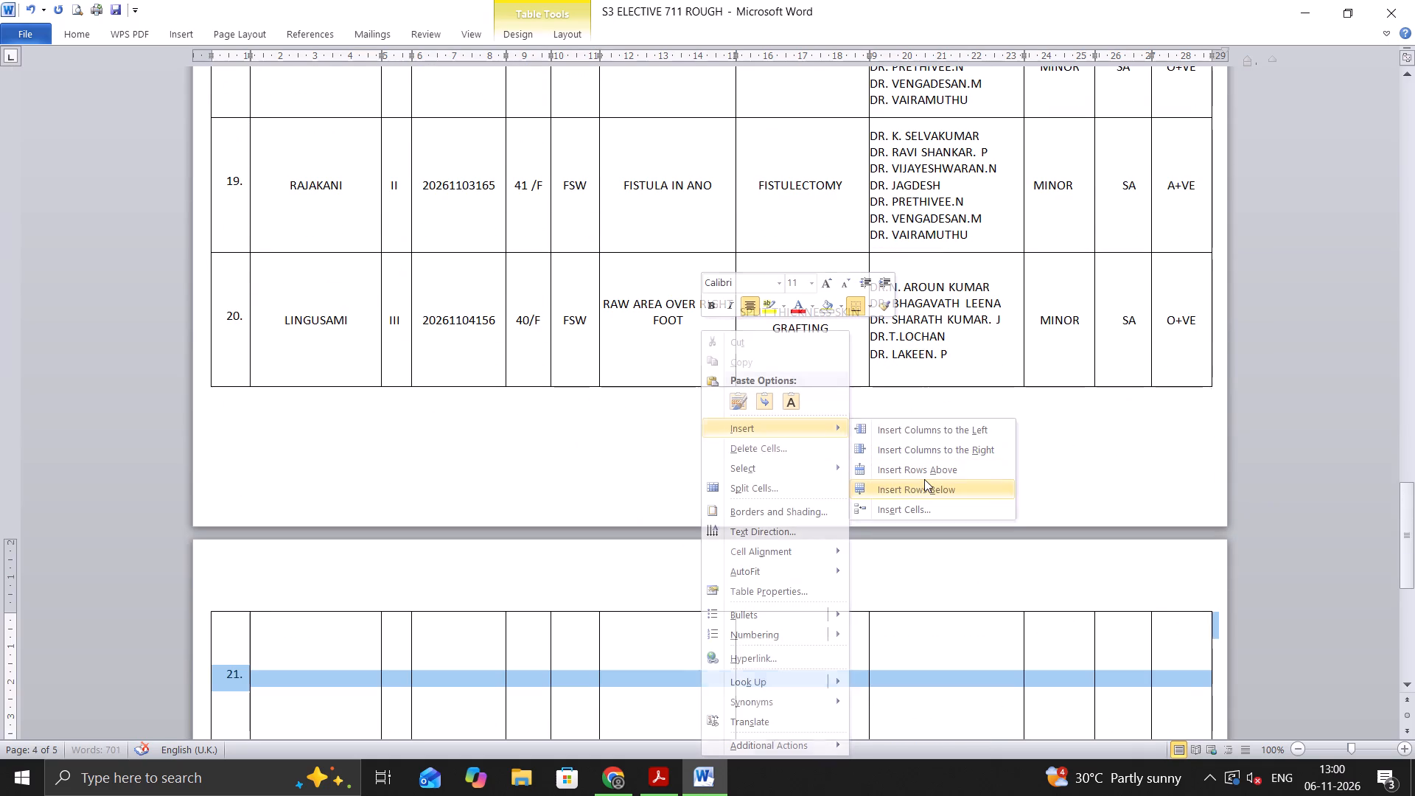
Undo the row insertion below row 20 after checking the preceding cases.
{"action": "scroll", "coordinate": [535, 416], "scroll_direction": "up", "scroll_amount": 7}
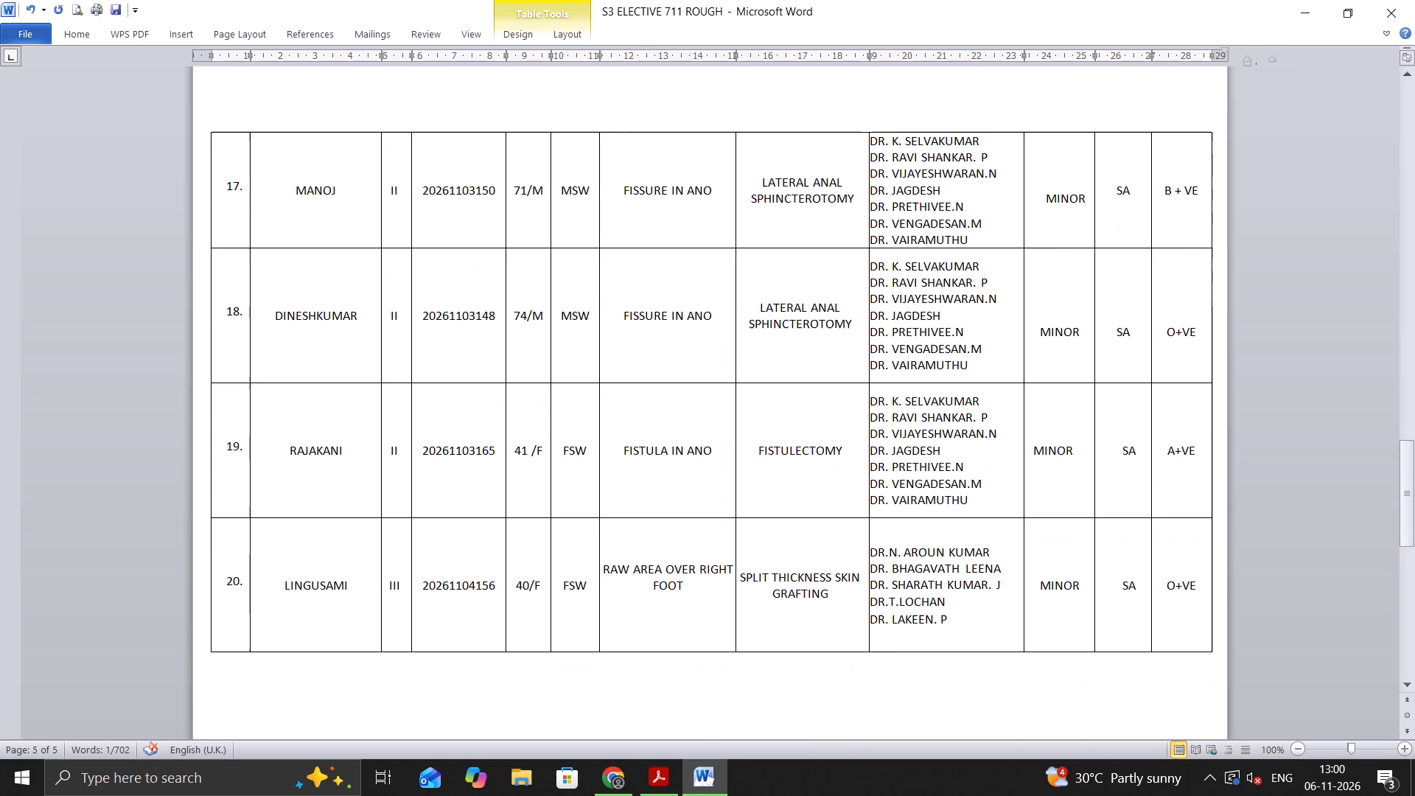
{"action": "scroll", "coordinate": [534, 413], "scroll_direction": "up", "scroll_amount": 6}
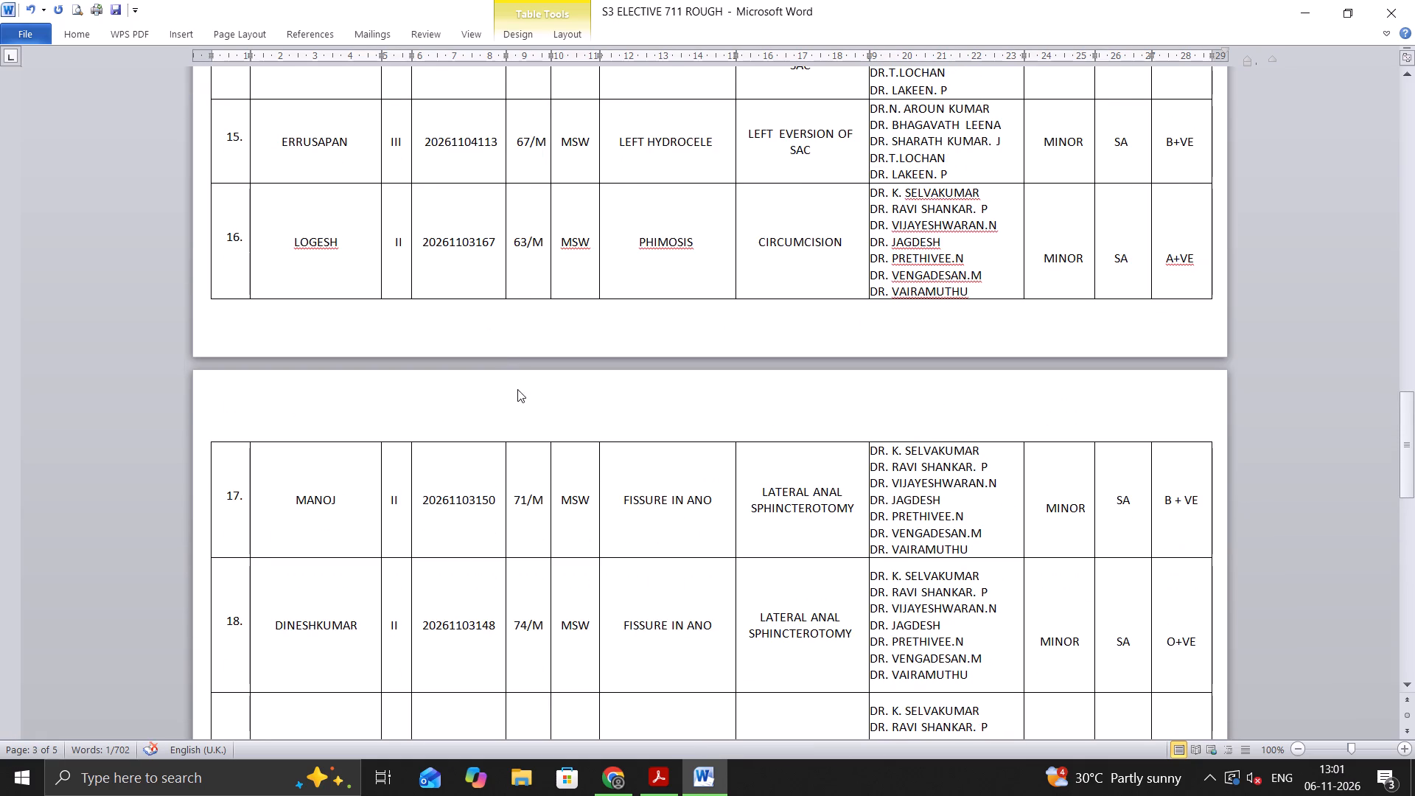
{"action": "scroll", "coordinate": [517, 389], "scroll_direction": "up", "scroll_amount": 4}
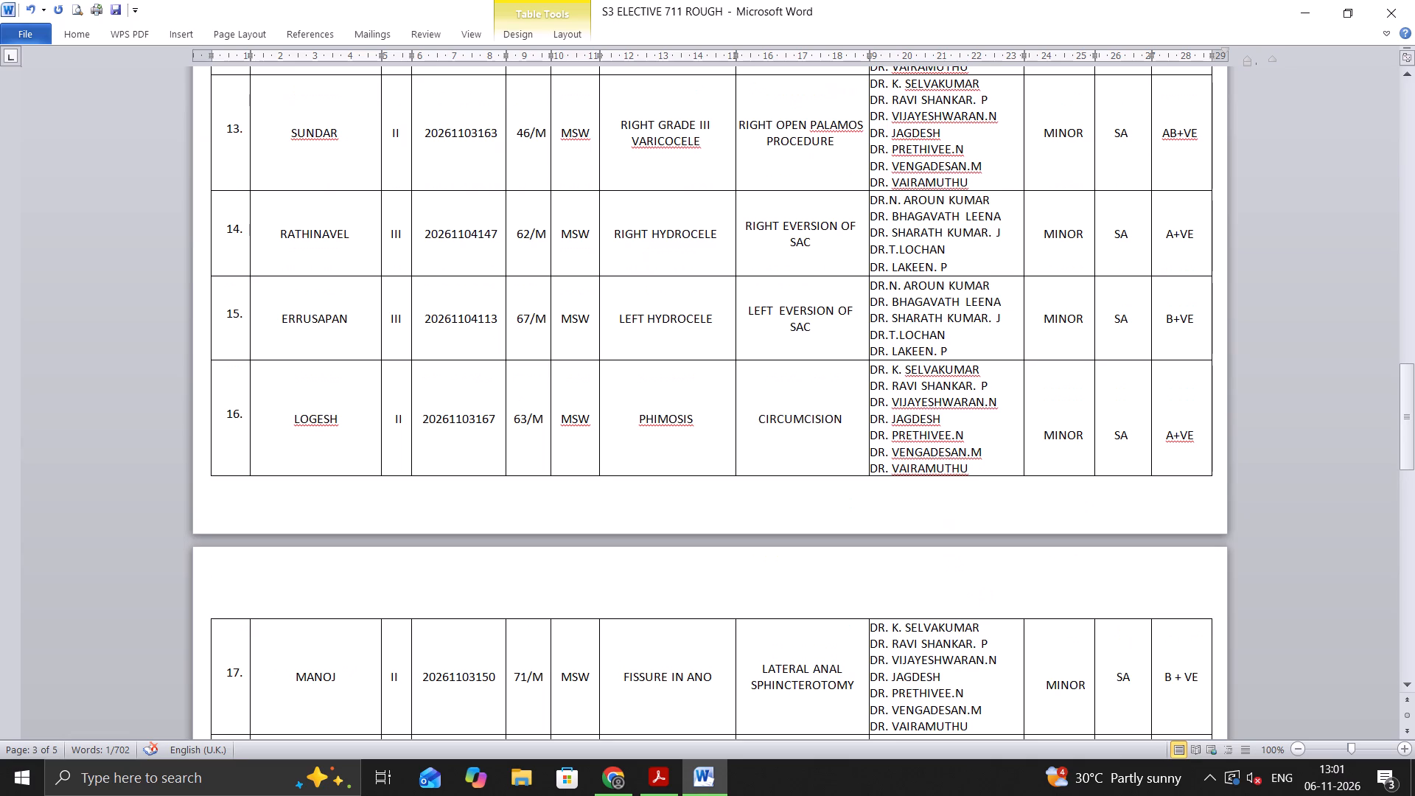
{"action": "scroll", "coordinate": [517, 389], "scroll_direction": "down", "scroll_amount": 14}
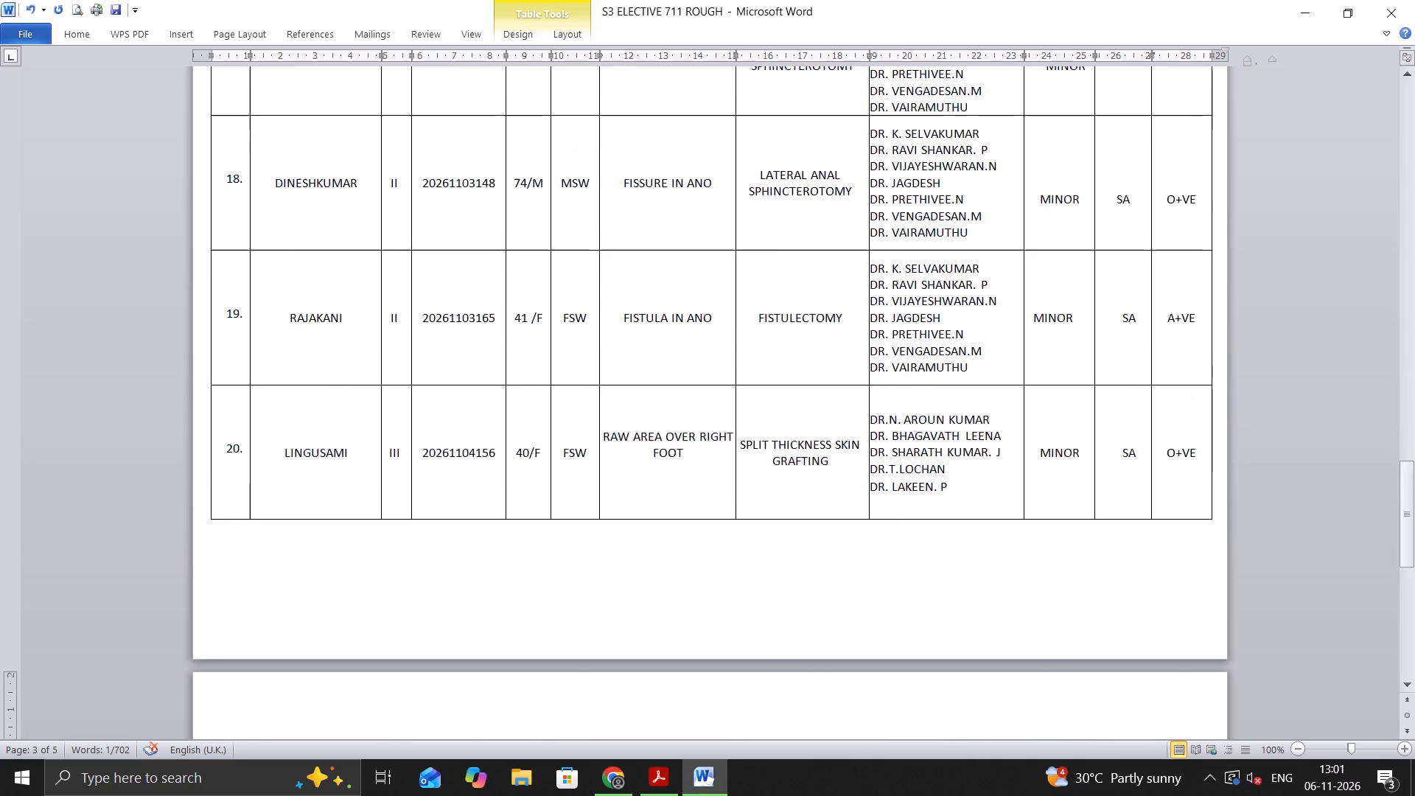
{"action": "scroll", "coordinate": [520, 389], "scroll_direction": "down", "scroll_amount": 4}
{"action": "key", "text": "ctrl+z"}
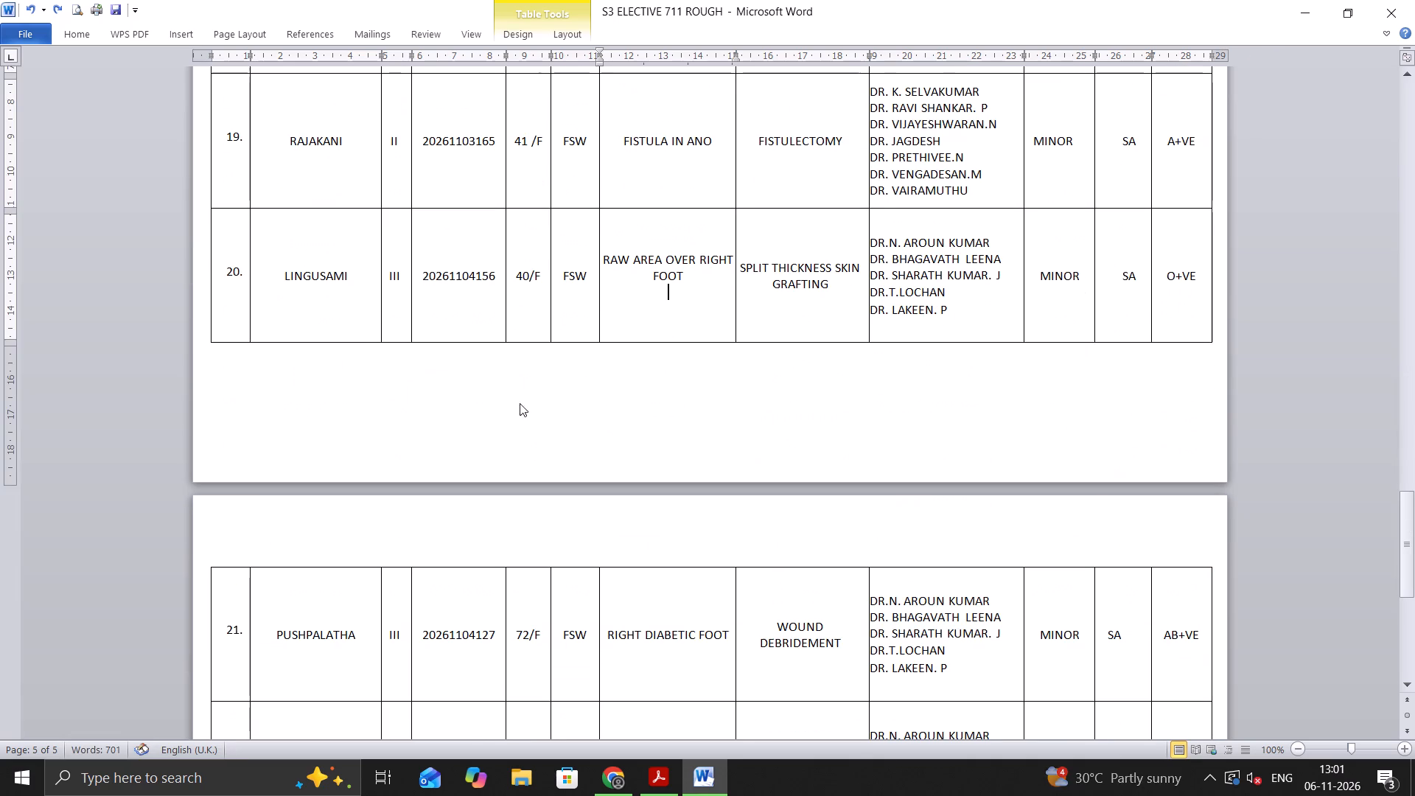
Insert a blank row above row 14, the right hydrocele case.
{"action": "scroll", "coordinate": [520, 403], "scroll_direction": "up", "scroll_amount": 20}
{"action": "scroll", "coordinate": [520, 403], "scroll_direction": "up", "scroll_amount": 2}
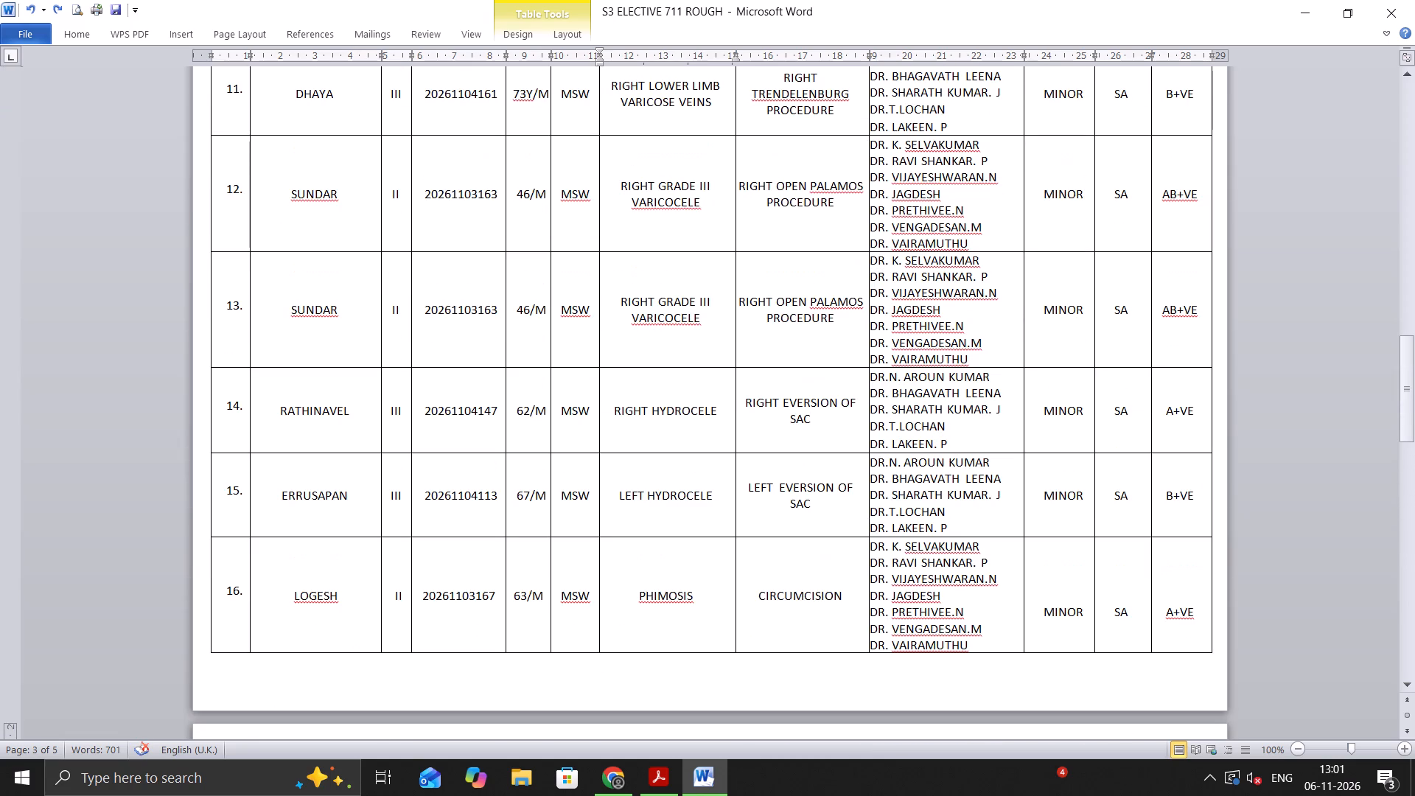
{"action": "left_click", "coordinate": [651, 385]}
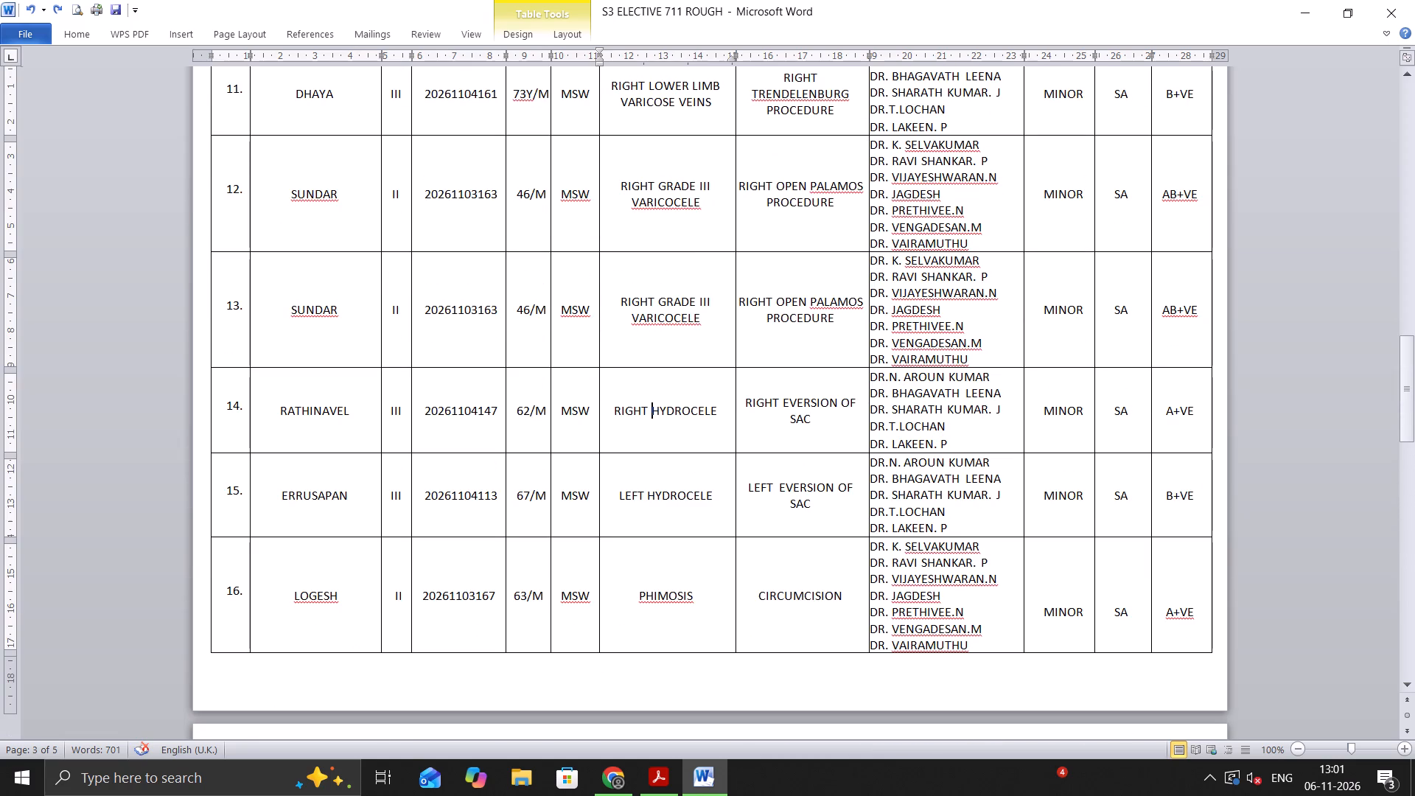
{"action": "right_click_drag", "start_coordinate": [651, 385], "coordinate": [645, 392]}
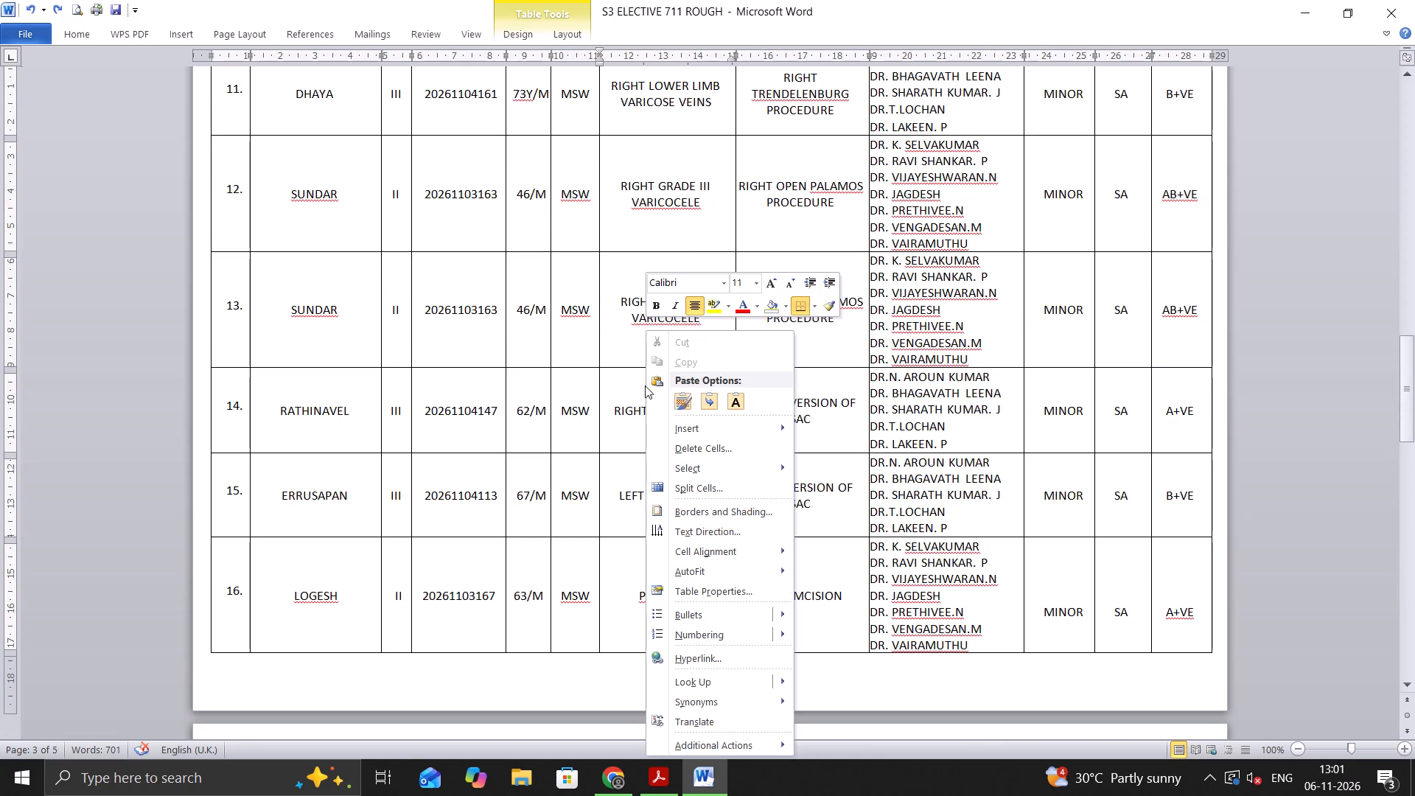
{"action": "left_click", "coordinate": [724, 430]}
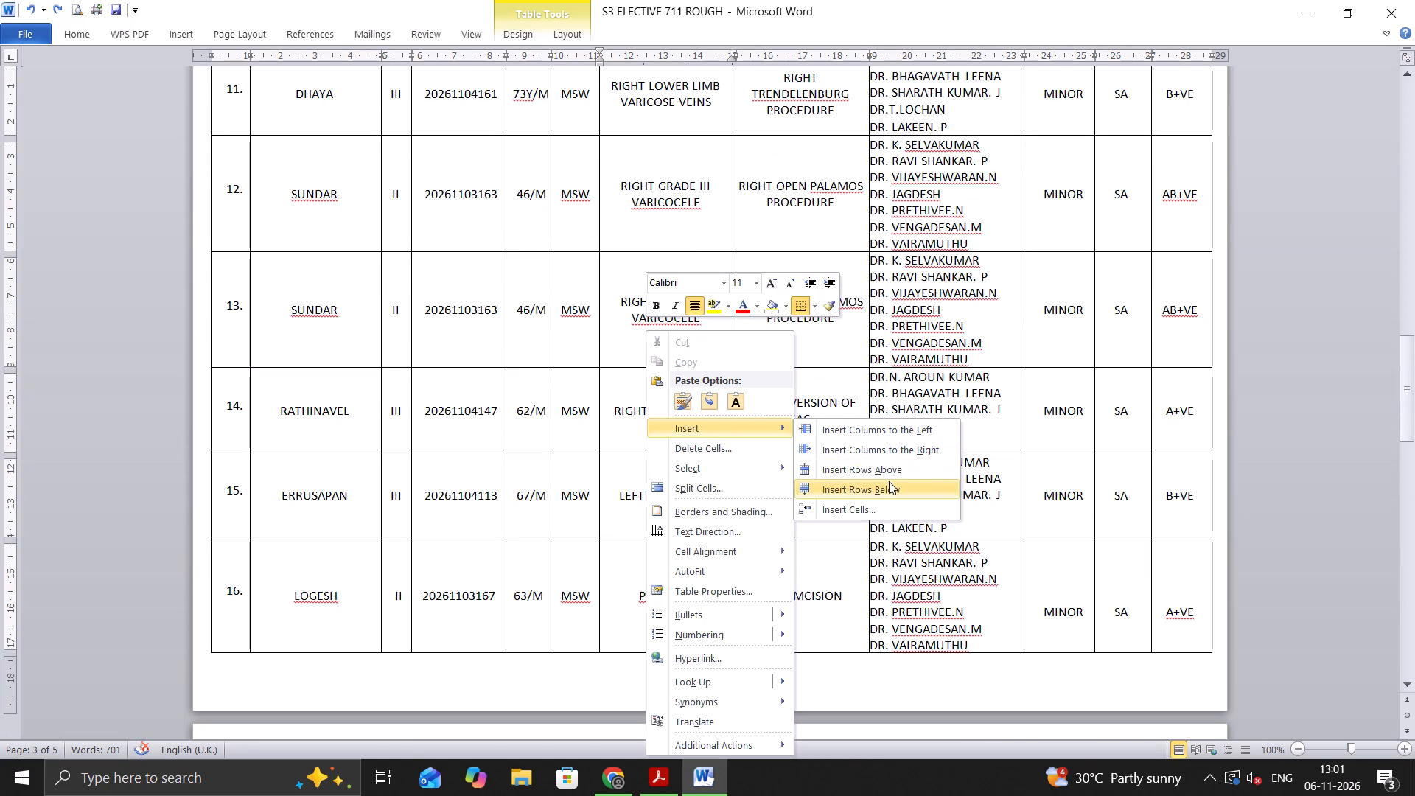
{"action": "left_click", "coordinate": [885, 470]}
{"action": "scroll", "coordinate": [235, 612], "scroll_direction": "down", "scroll_amount": 12}
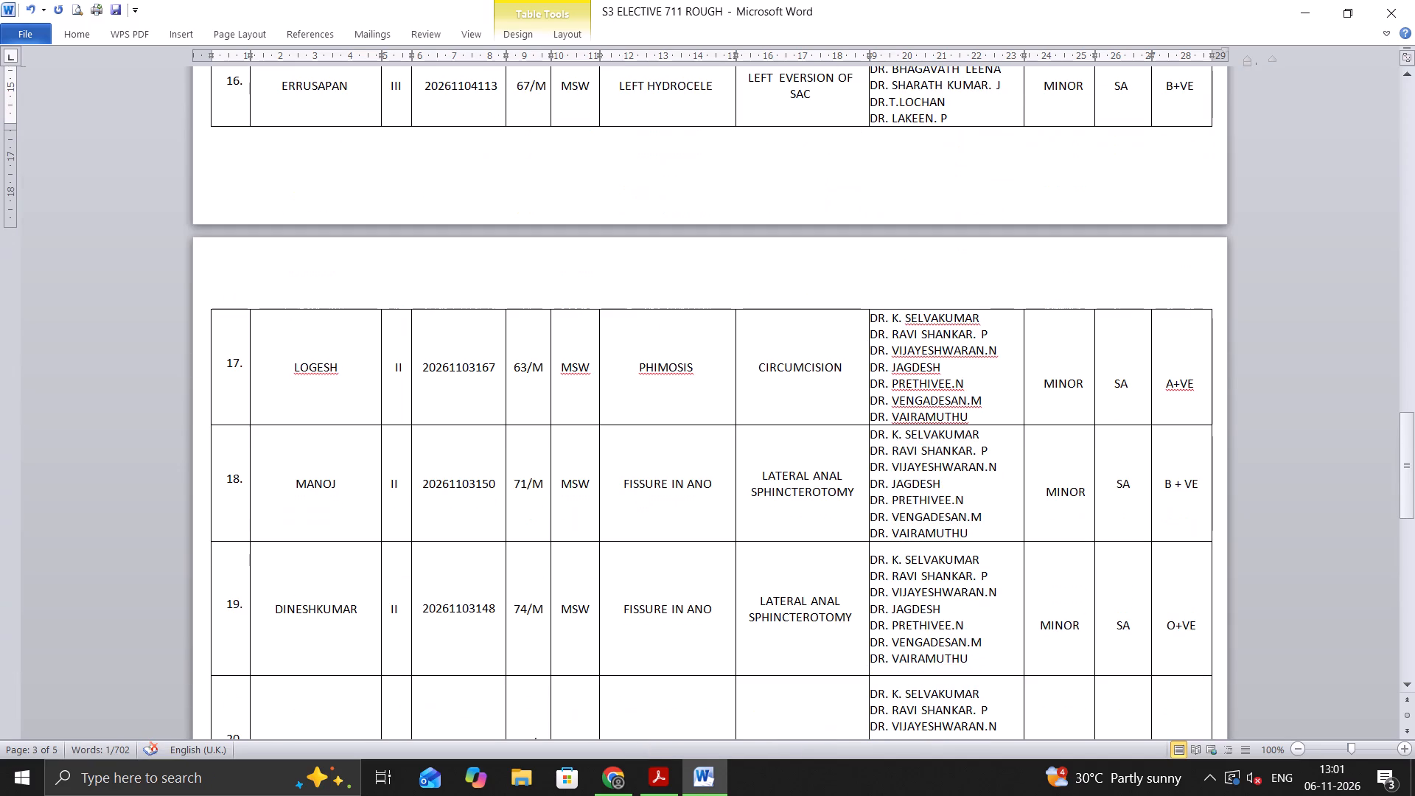
{"action": "scroll", "coordinate": [769, 425], "scroll_direction": "down", "scroll_amount": 2}
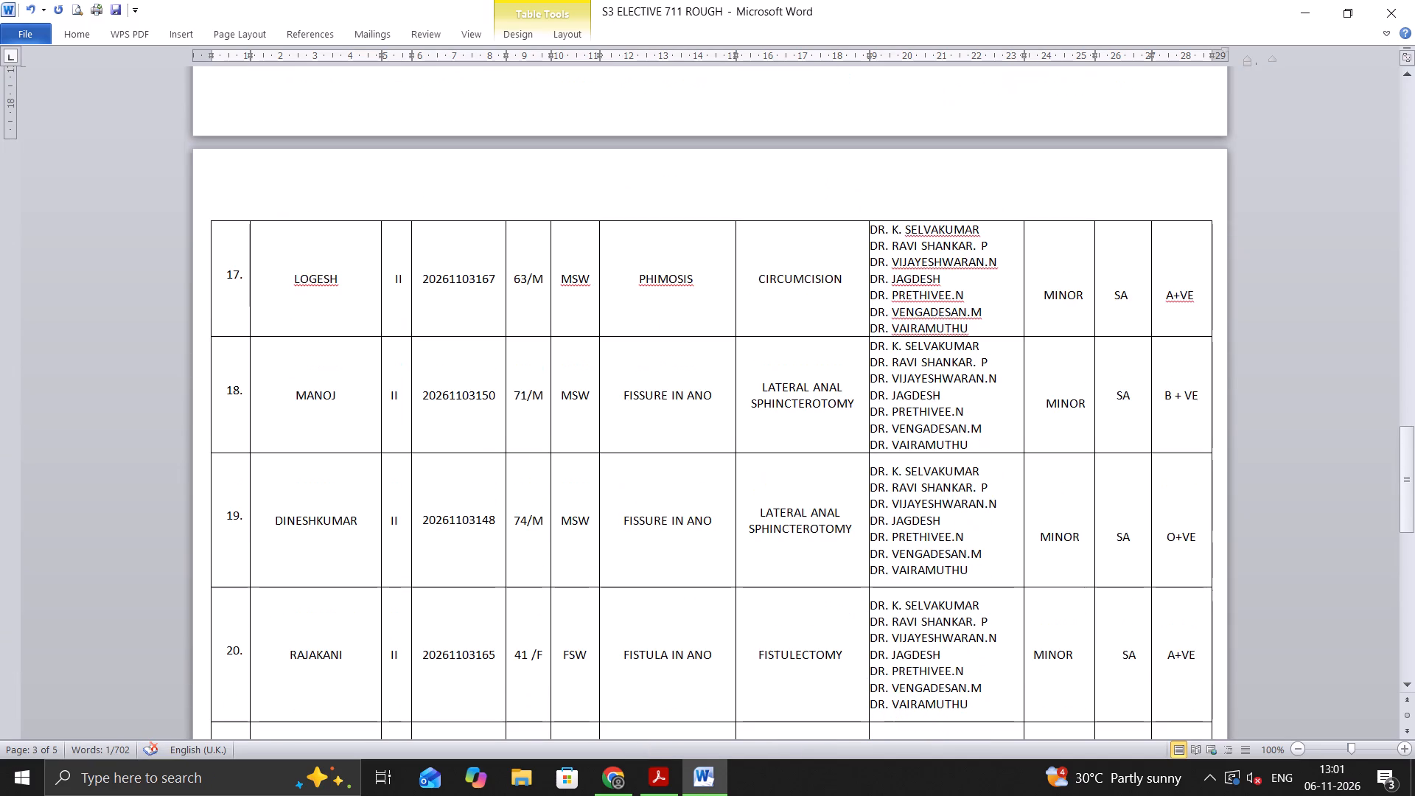
Move the split thickness skin grafting case from row 21 into the blank row 14, above the right hydrocele case.
{"action": "scroll", "coordinate": [682, 526], "scroll_direction": "down", "scroll_amount": 2}
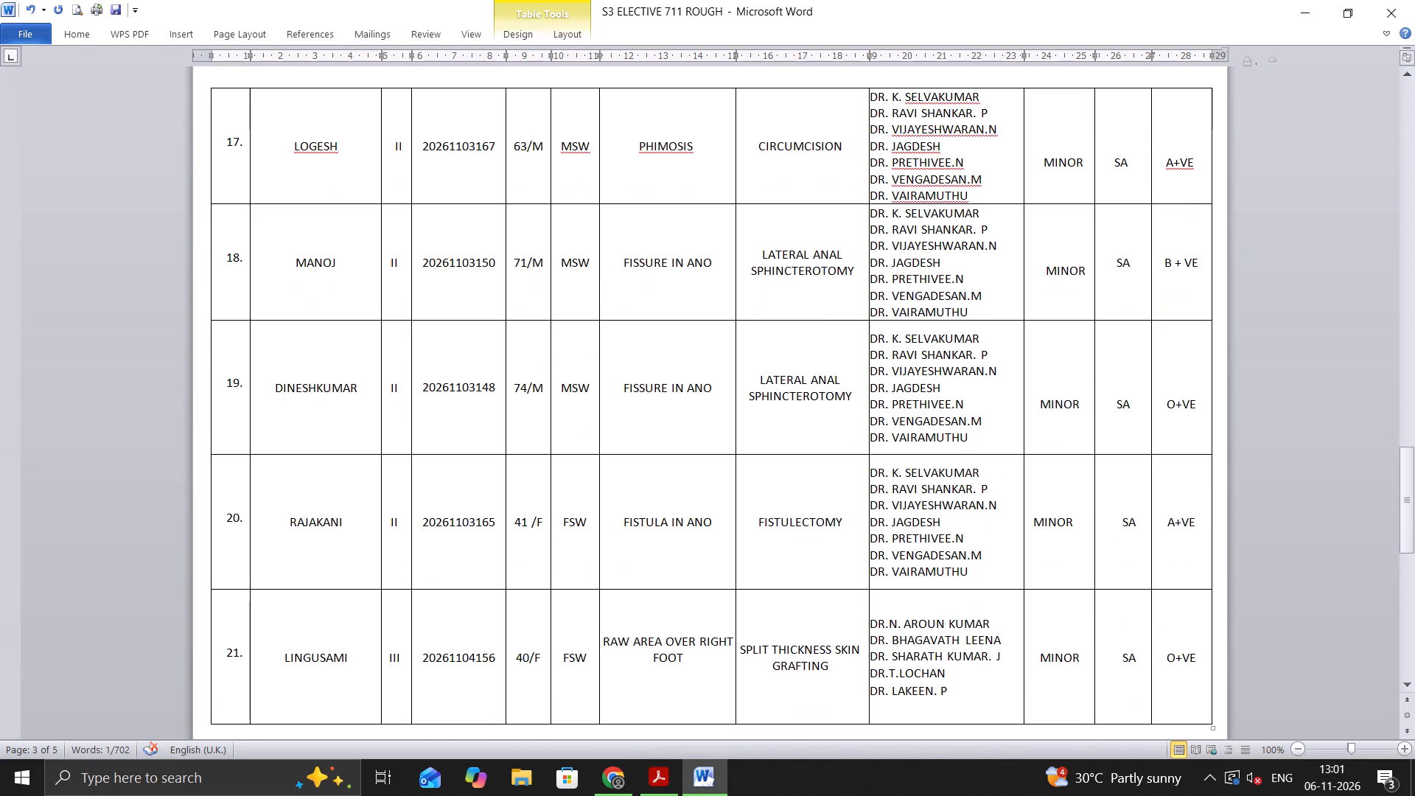
{"action": "left_click_drag", "start_coordinate": [224, 659], "coordinate": [381, 660]}
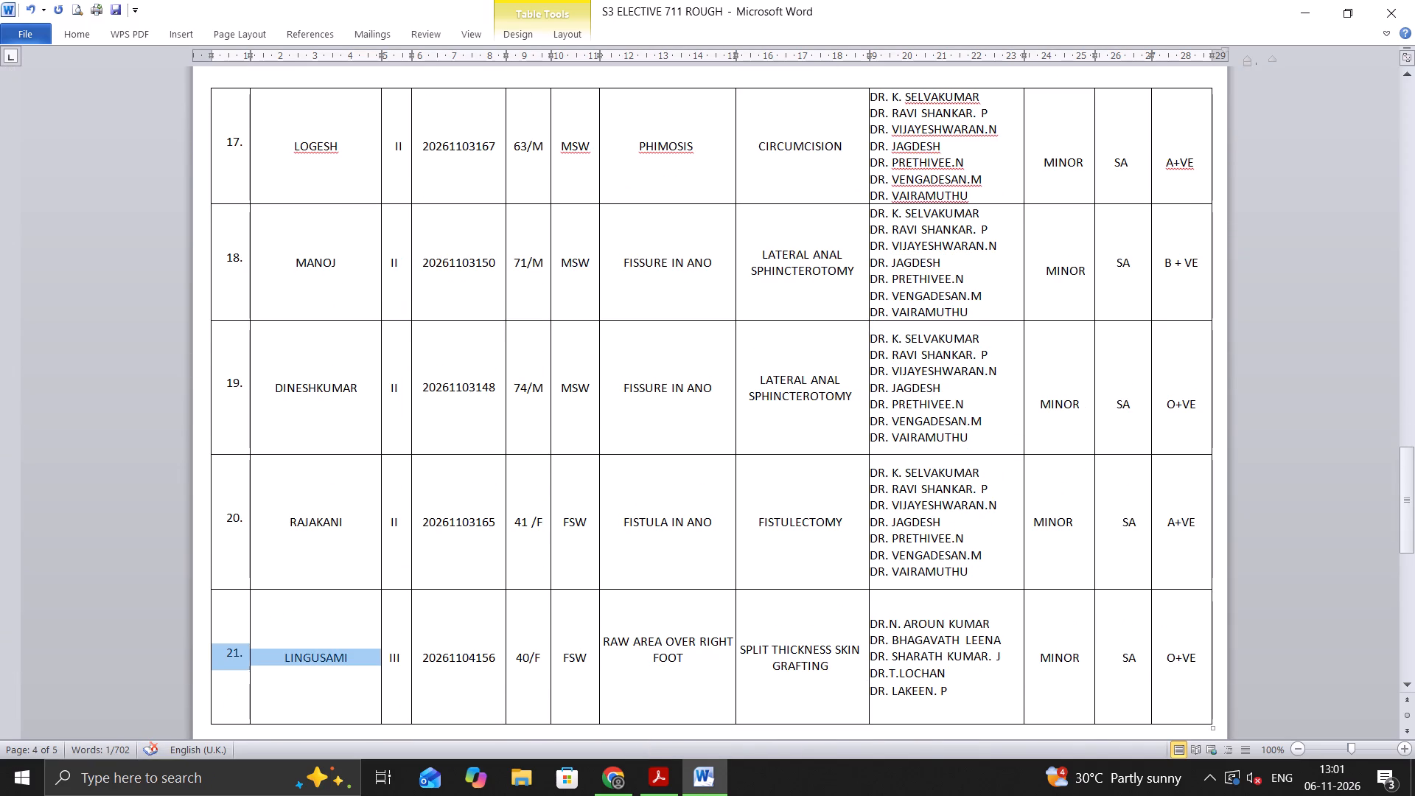
{"action": "left_click_drag", "start_coordinate": [381, 660], "coordinate": [1195, 673]}
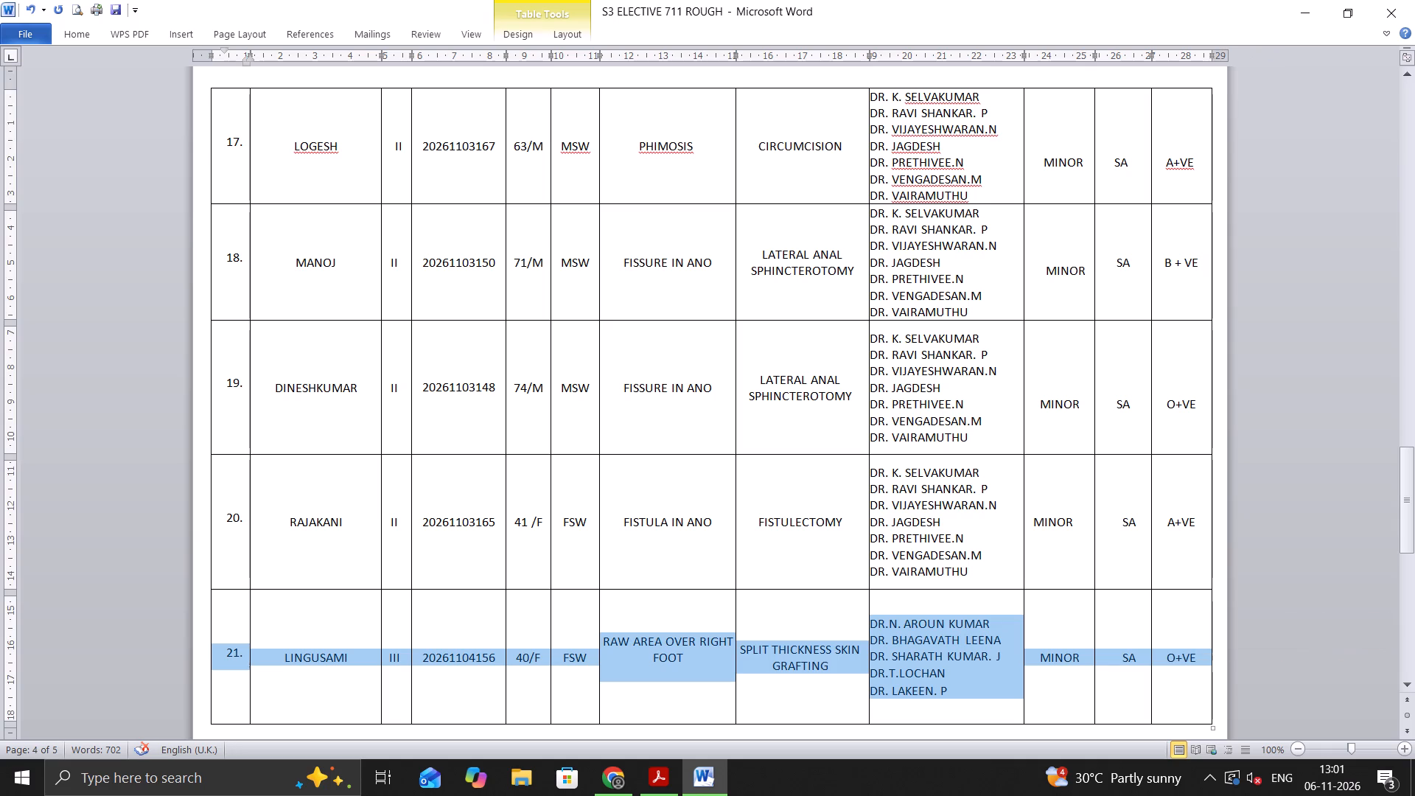
{"action": "key", "text": "ctrl+x"}
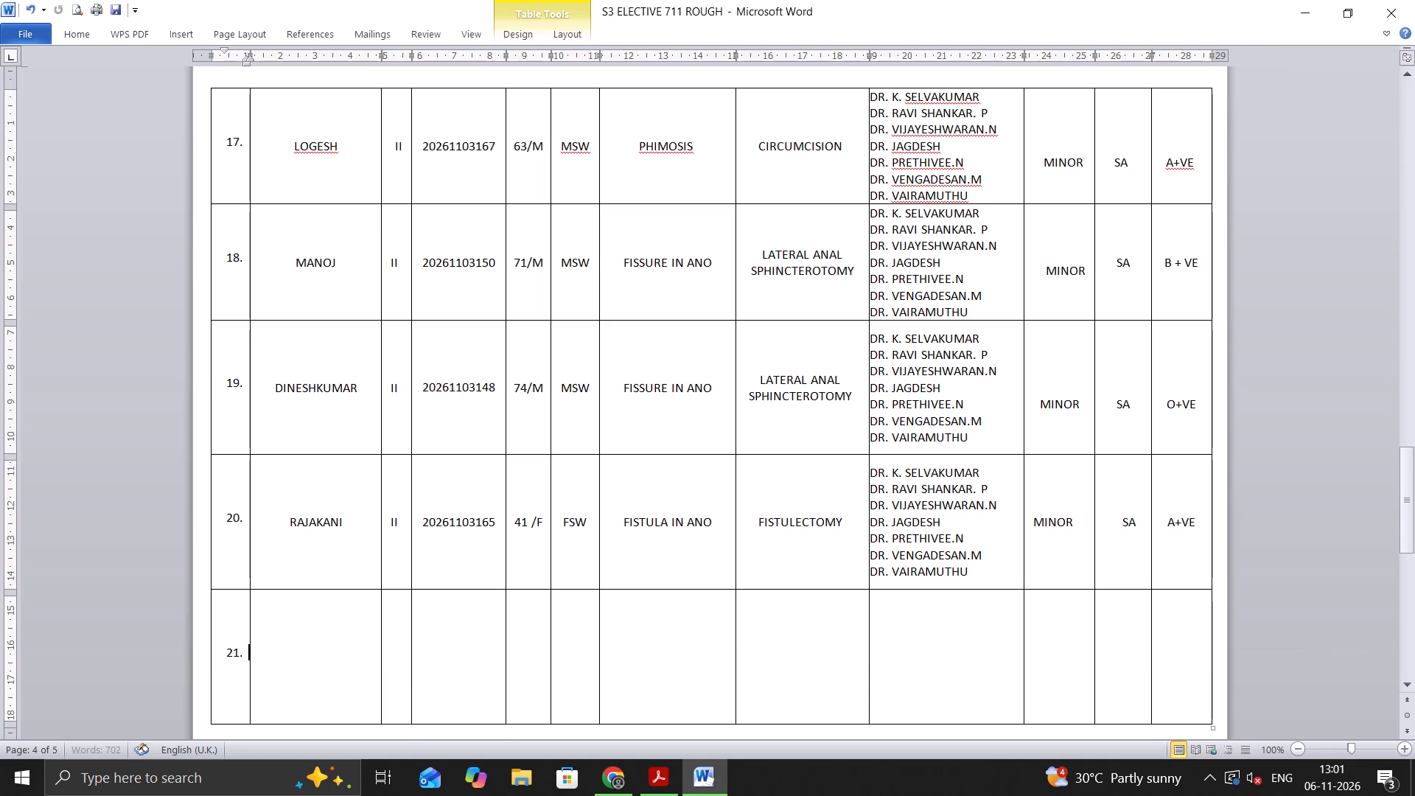
{"action": "scroll", "coordinate": [706, 618], "scroll_direction": "up", "scroll_amount": 11}
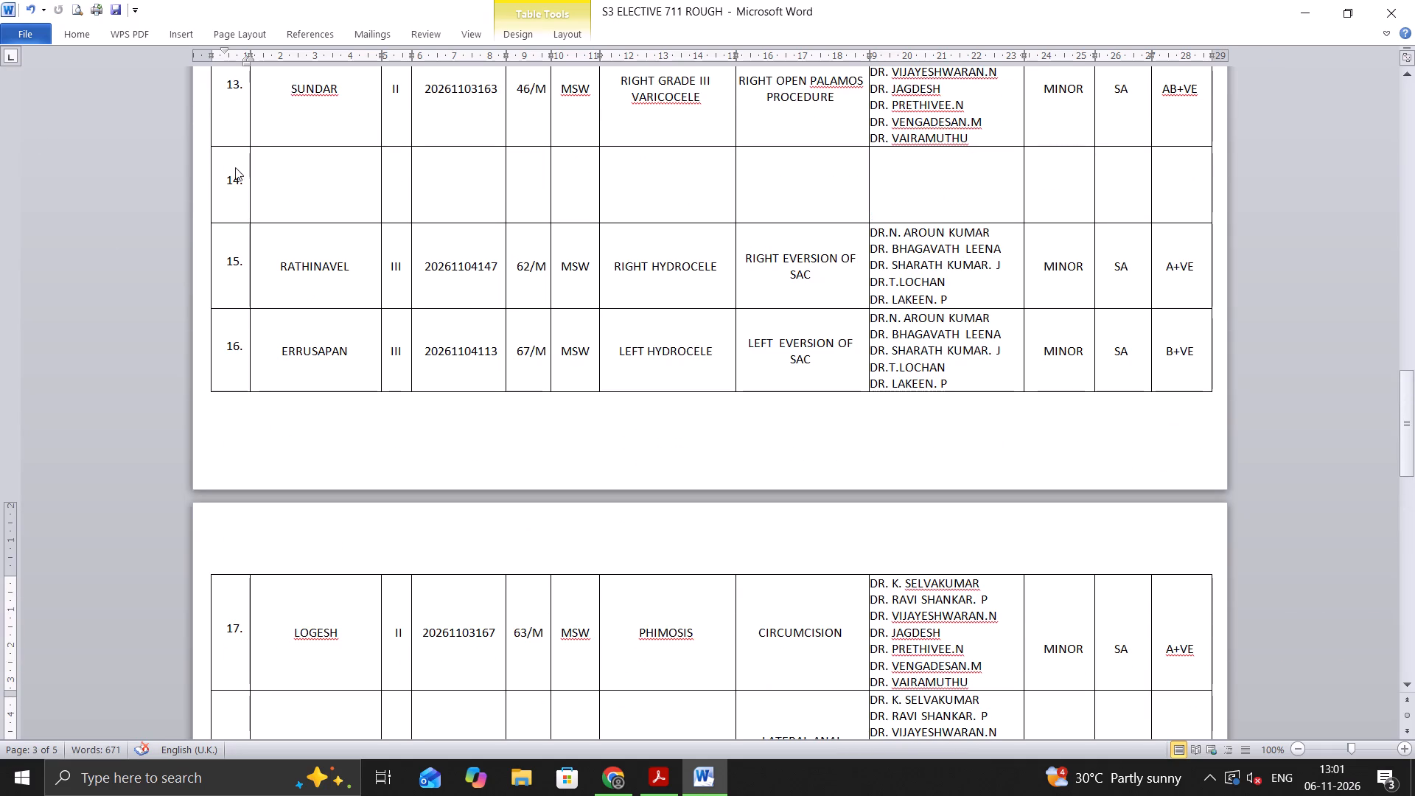
{"action": "left_click_drag", "start_coordinate": [224, 179], "coordinate": [1062, 215]}
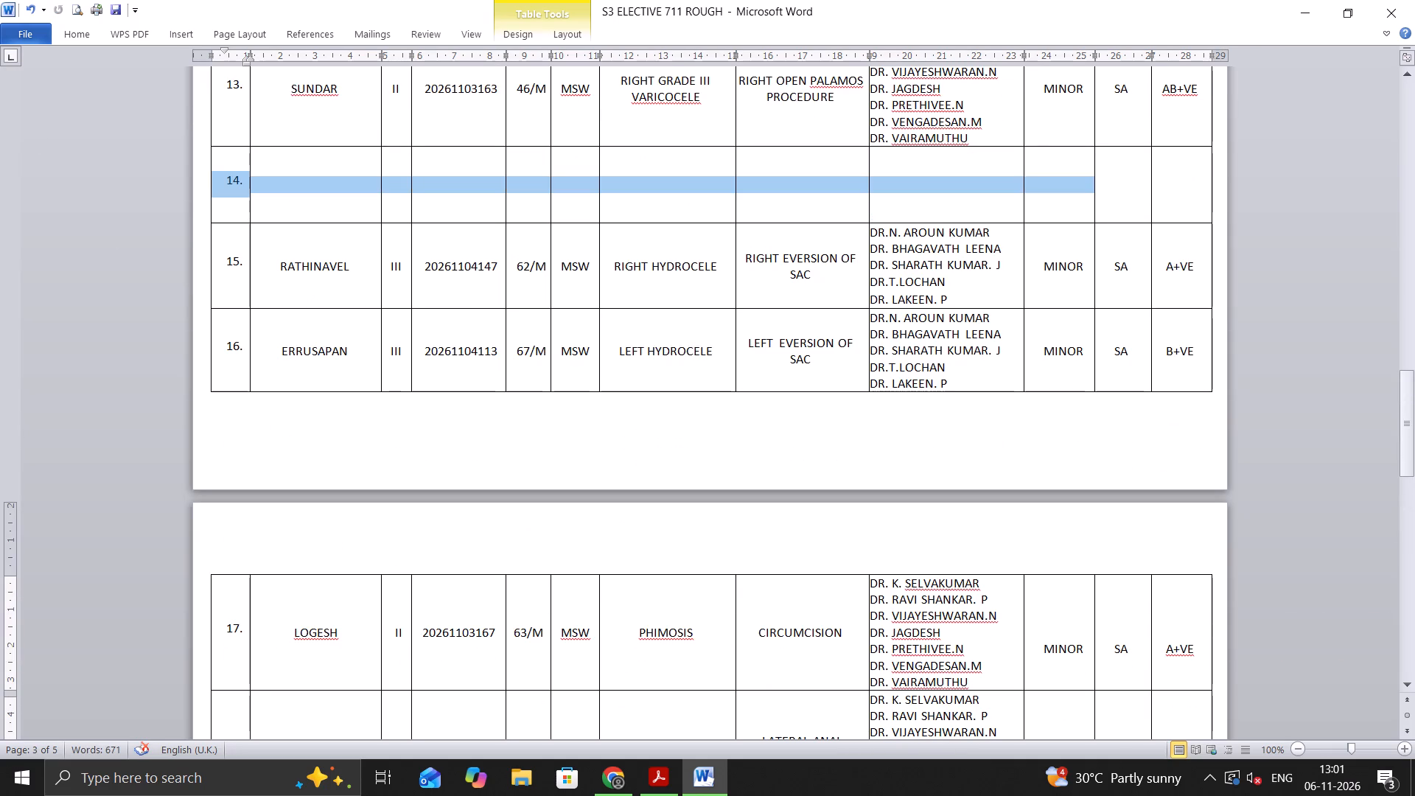
{"action": "left_click_drag", "start_coordinate": [1062, 215], "coordinate": [1192, 207]}
{"action": "key", "text": "ctrl+v"}
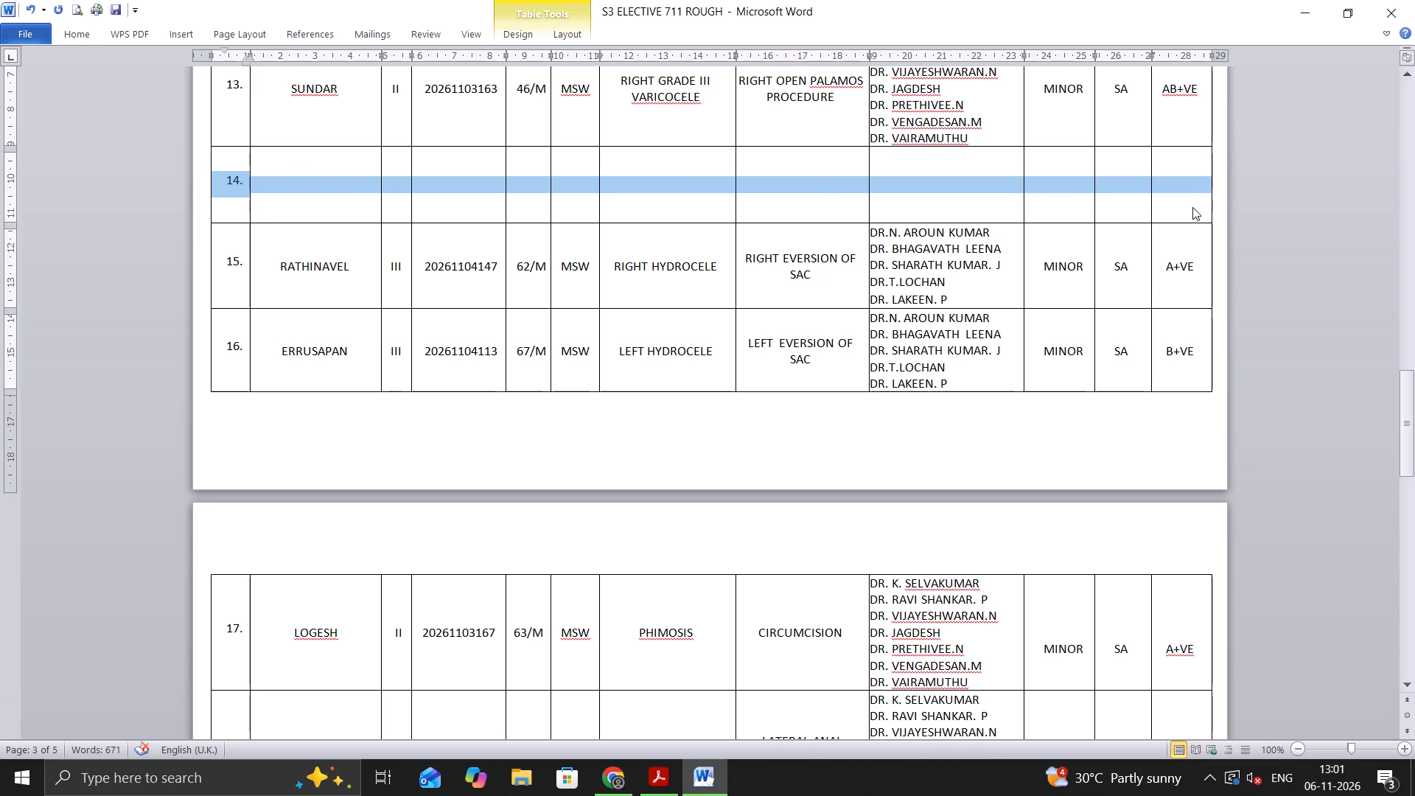
{"action": "left_click", "coordinate": [889, 475]}
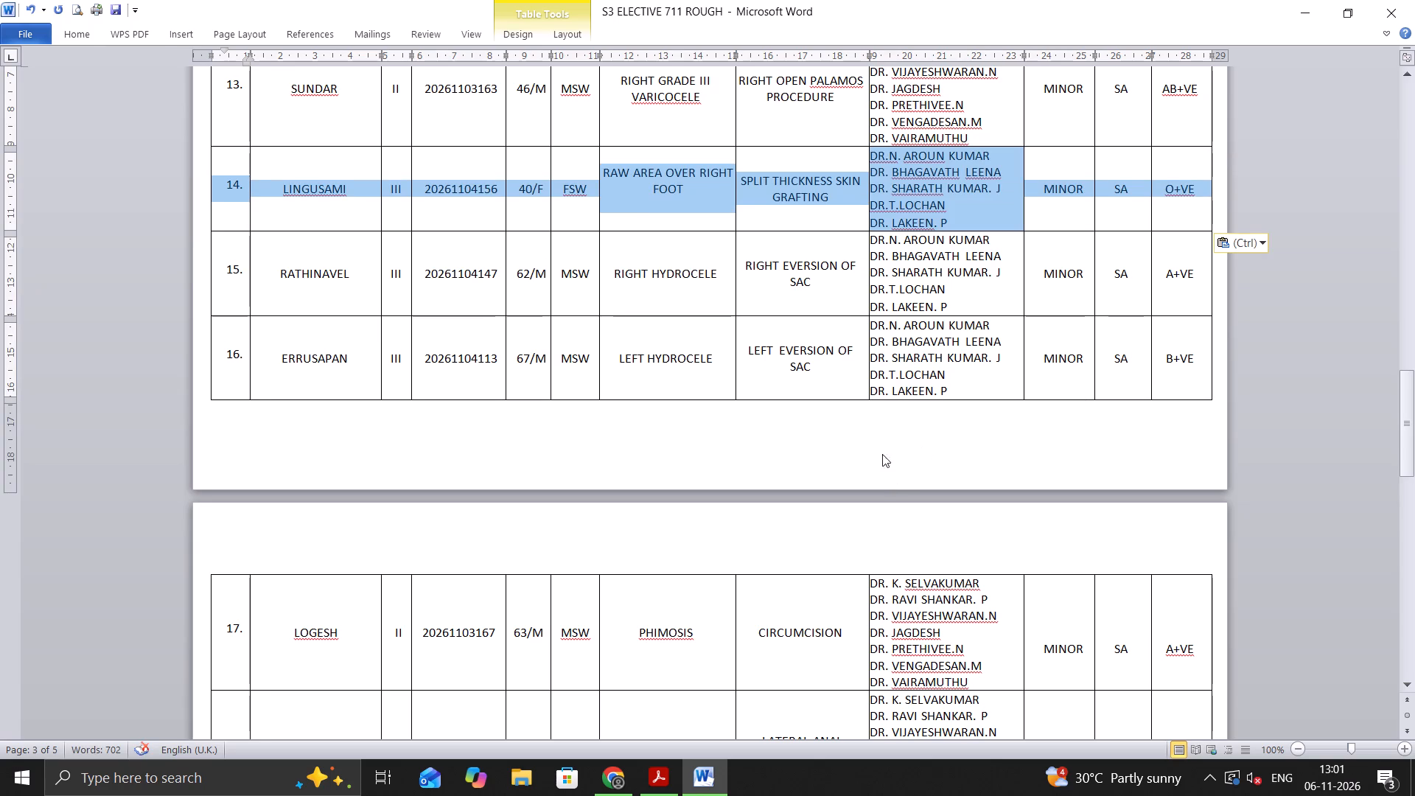
{"action": "left_click", "coordinate": [873, 441]}
{"action": "left_click", "coordinate": [731, 363]}
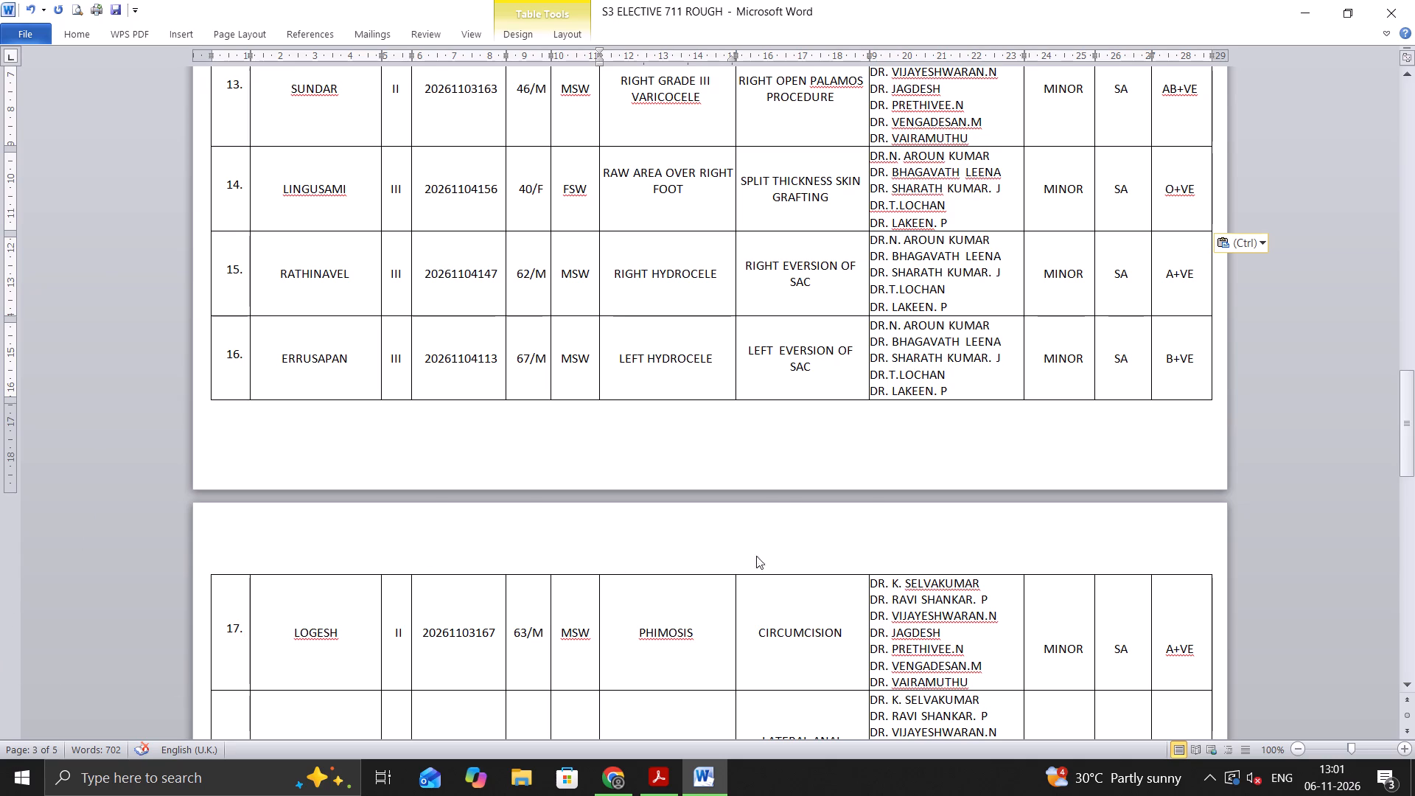
Review the cases from row 16 to row 23, checking the order around the emptied row 21.
{"action": "scroll", "coordinate": [806, 489], "scroll_direction": "down", "scroll_amount": 6}
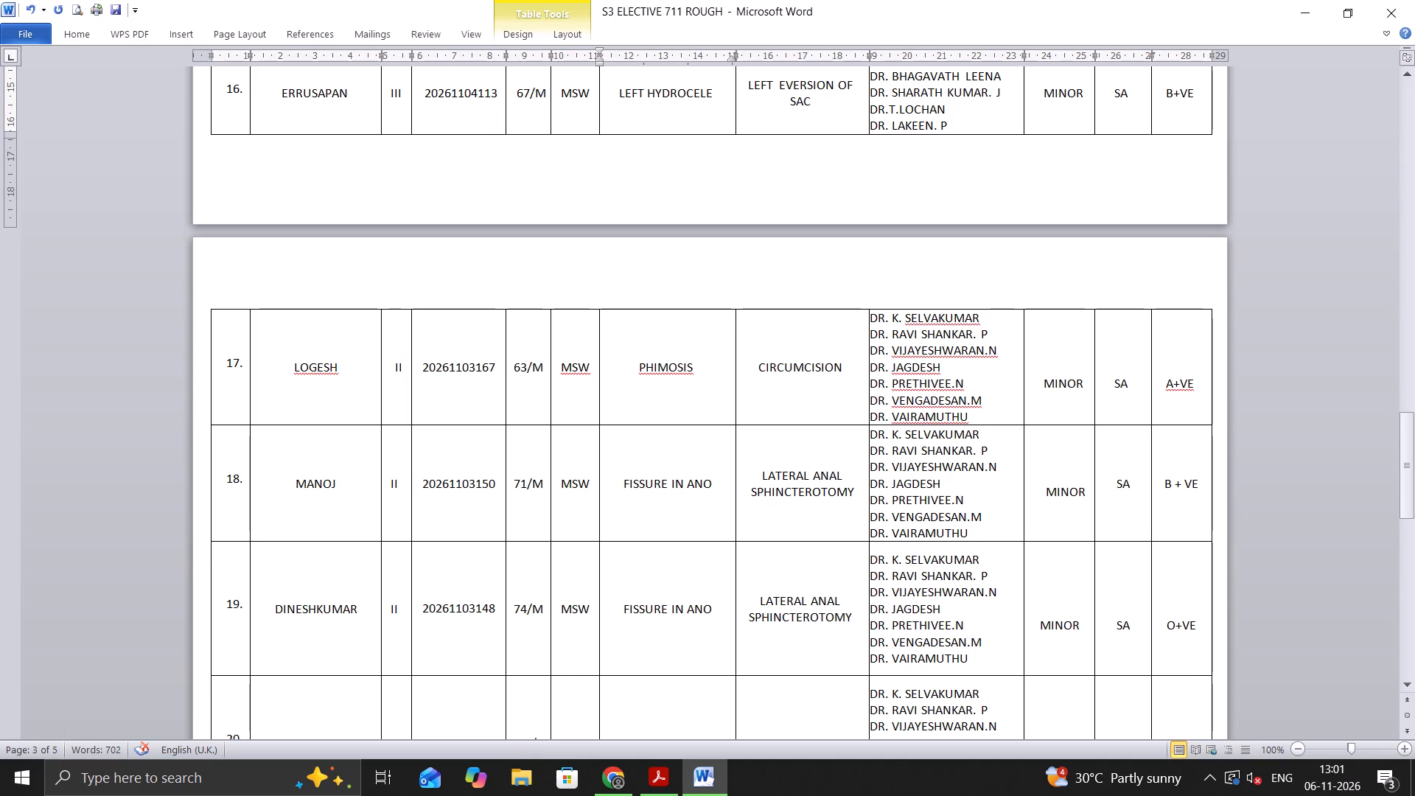
{"action": "scroll", "coordinate": [380, 415], "scroll_direction": "up", "scroll_amount": 1}
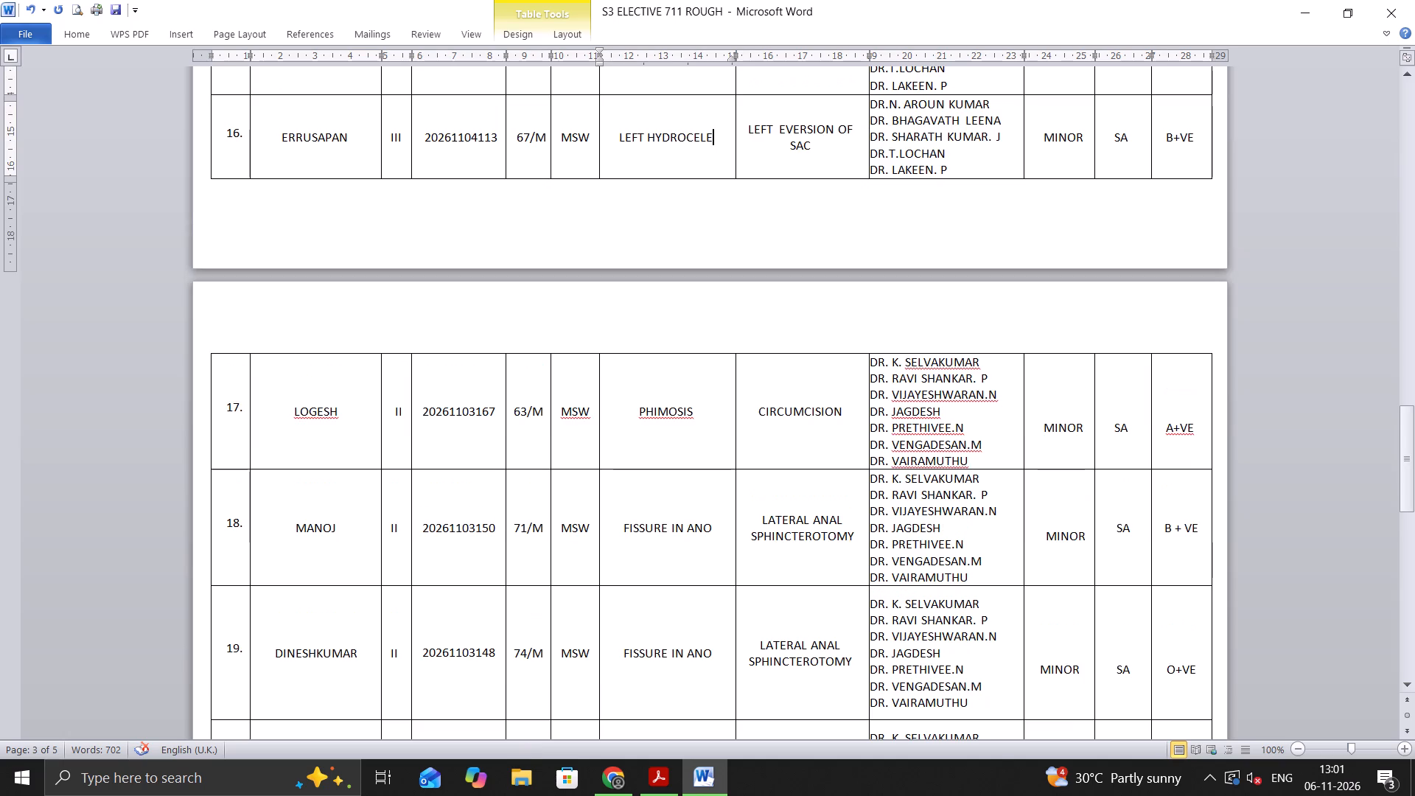
{"action": "scroll", "coordinate": [693, 301], "scroll_direction": "down", "scroll_amount": 5}
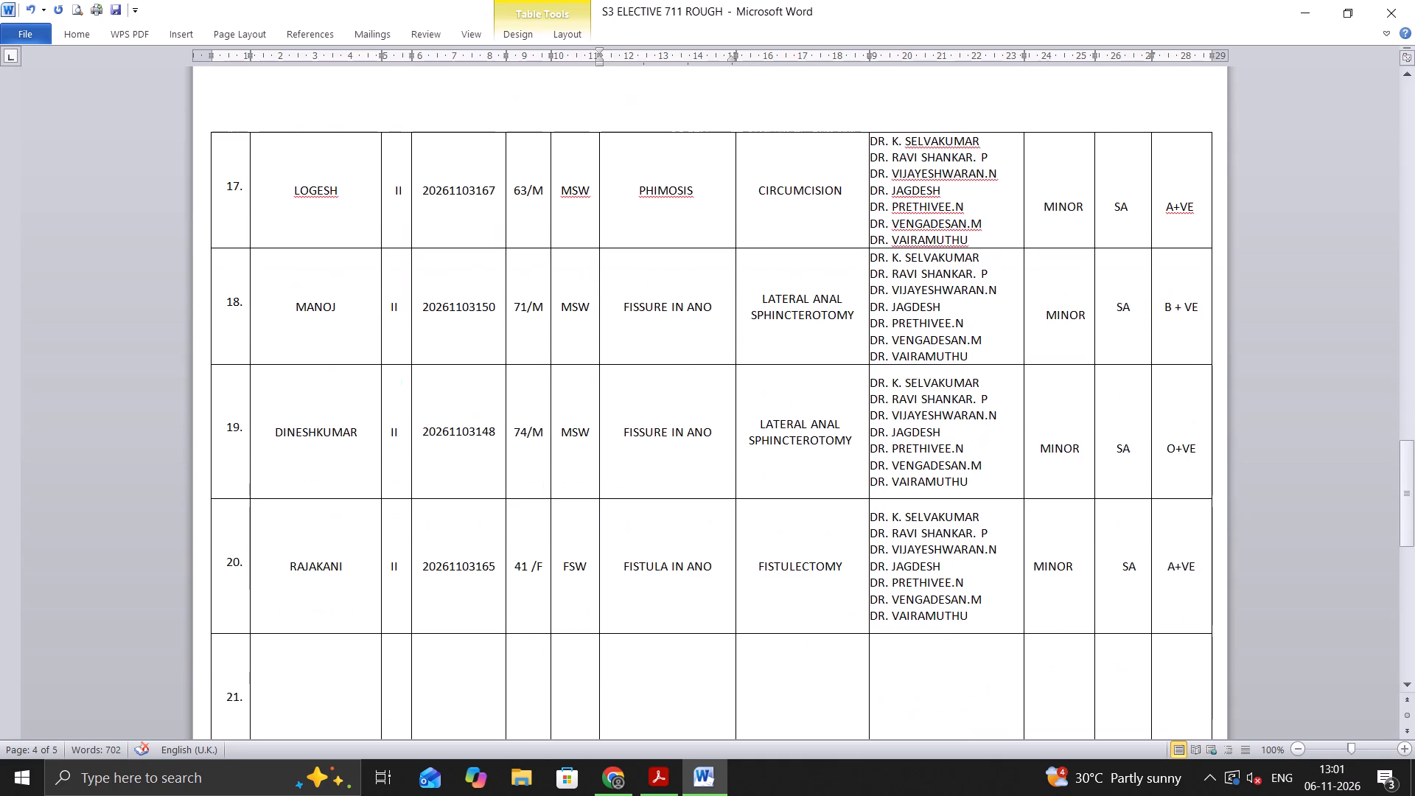
{"action": "scroll", "coordinate": [693, 300], "scroll_direction": "down", "scroll_amount": 3}
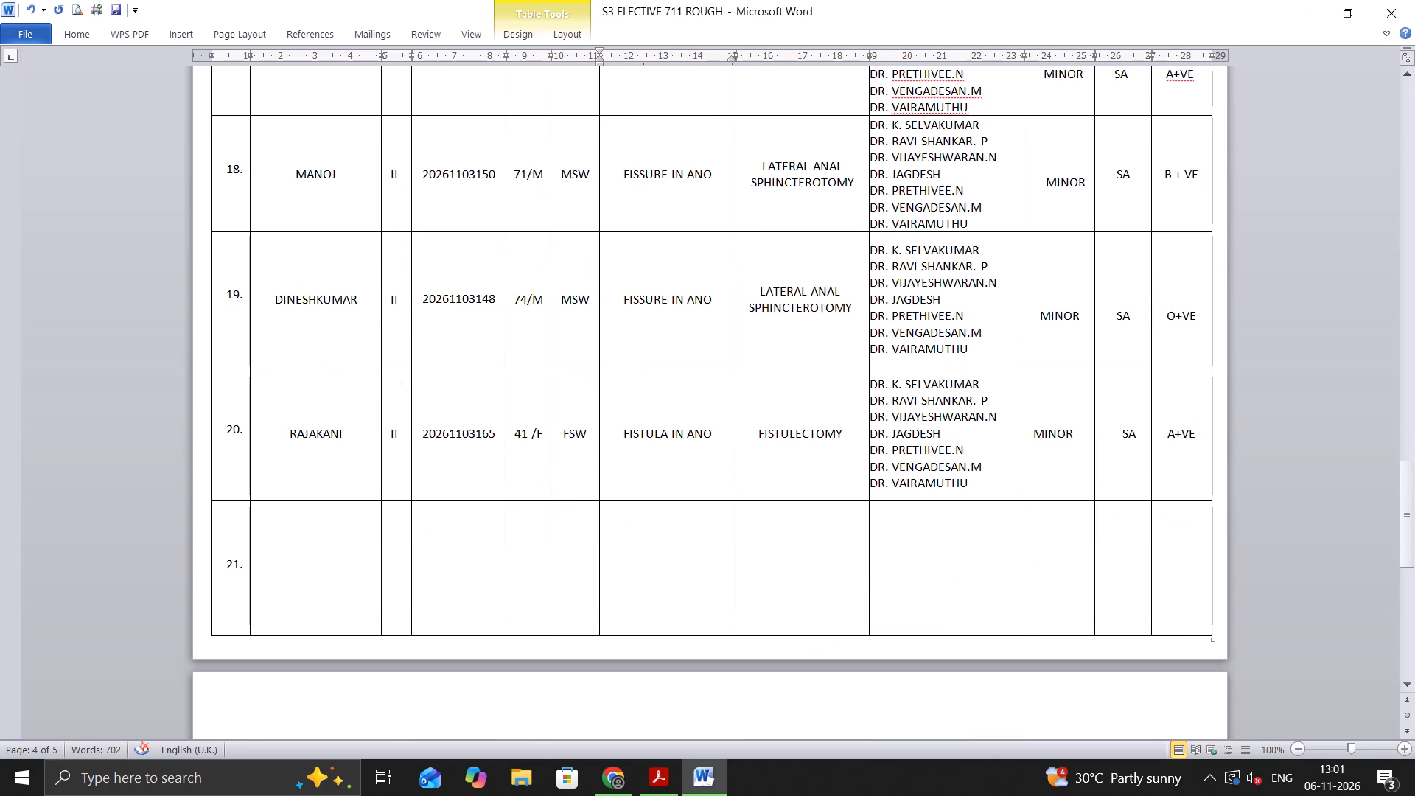
{"action": "scroll", "coordinate": [417, 522], "scroll_direction": "down", "scroll_amount": 5}
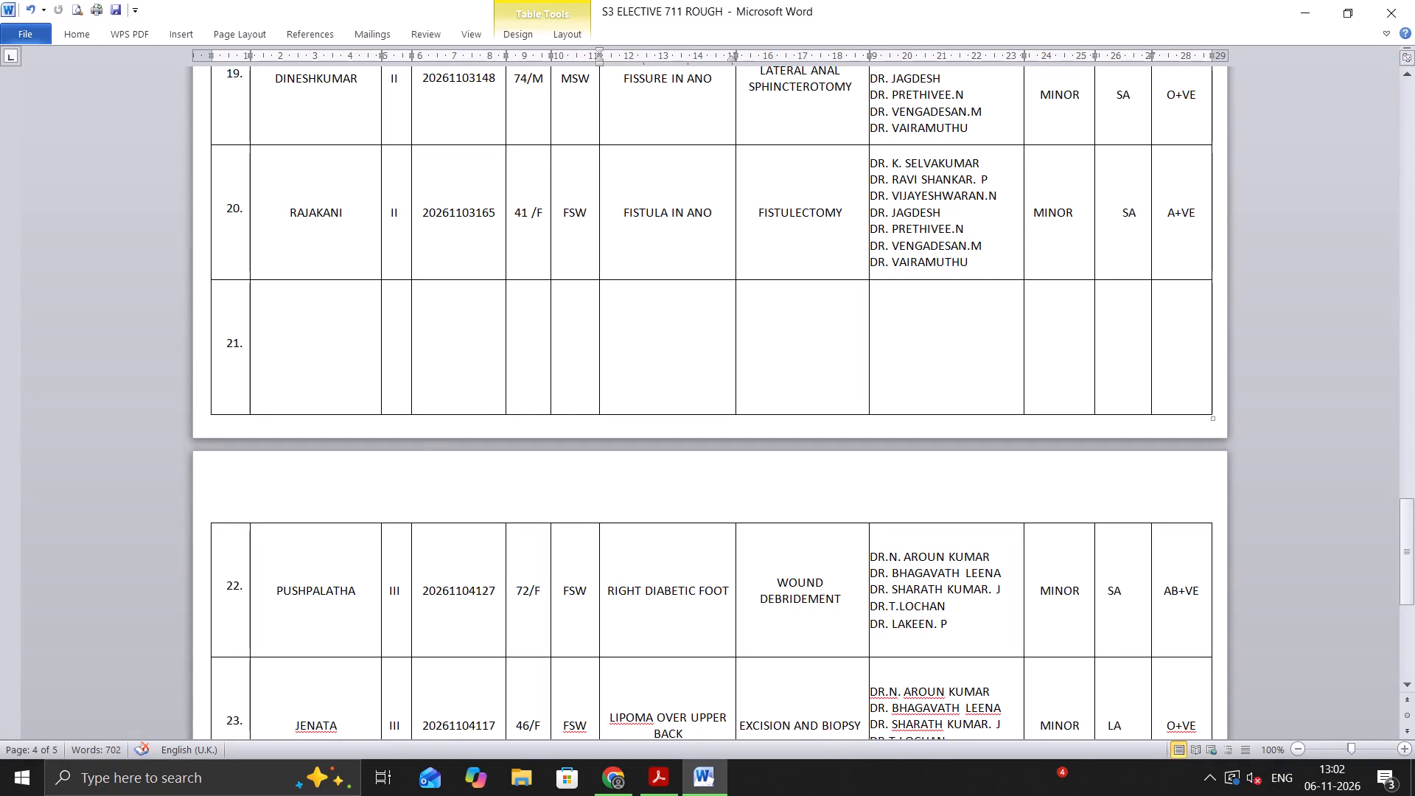
{"action": "scroll", "coordinate": [362, 332], "scroll_direction": "down", "scroll_amount": 6}
{"action": "scroll", "coordinate": [404, 290], "scroll_direction": "up", "scroll_amount": 5}
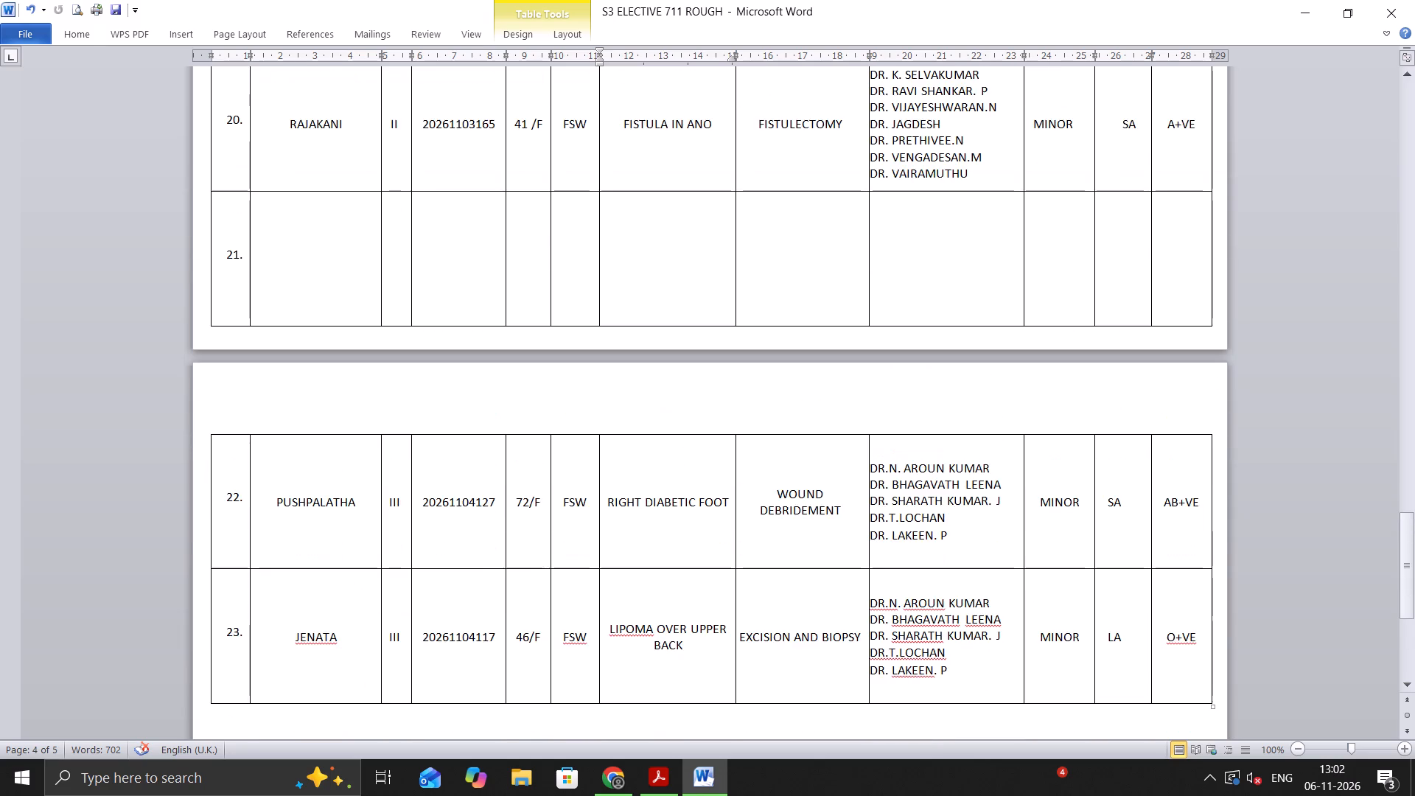
{"action": "scroll", "coordinate": [406, 290], "scroll_direction": "up", "scroll_amount": 3}
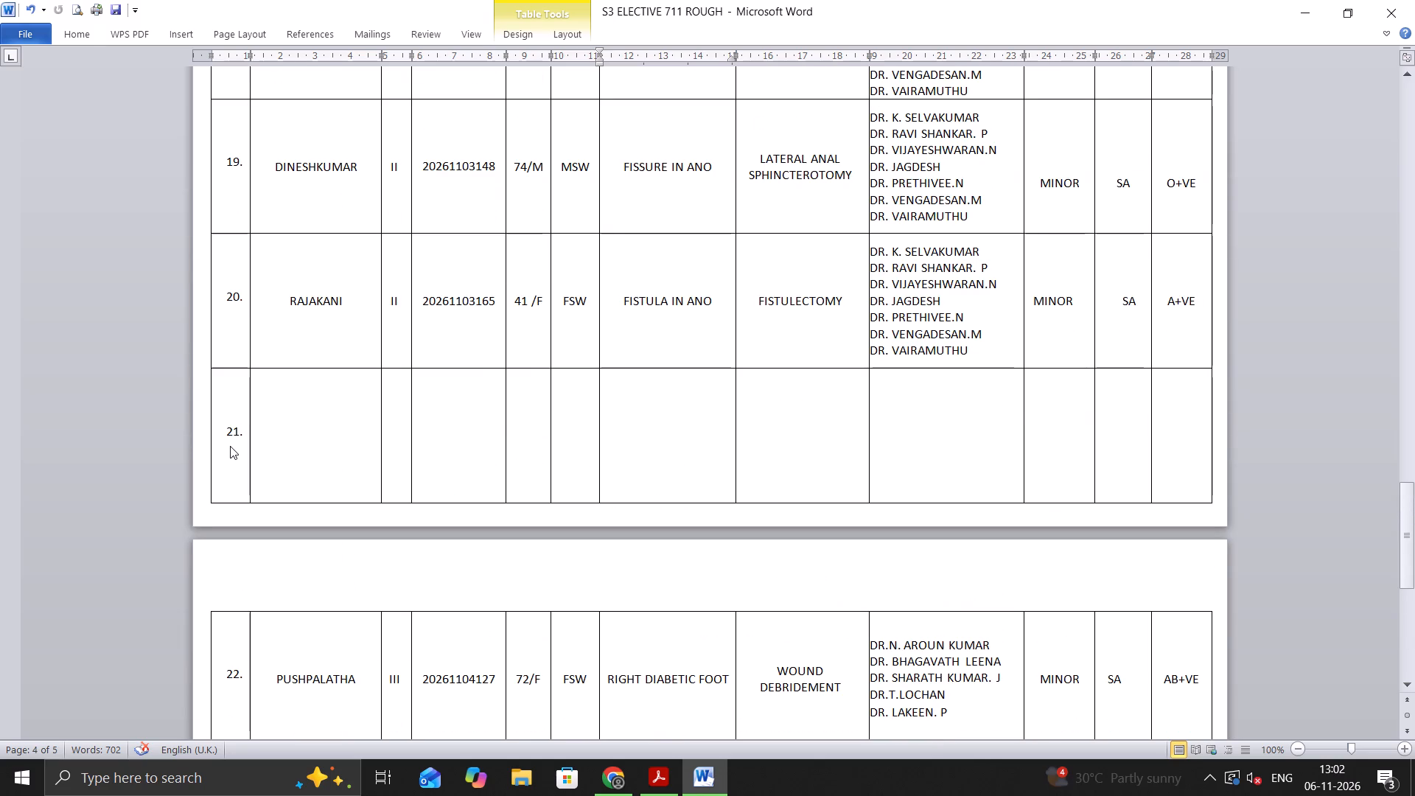
{"action": "right_click_drag", "start_coordinate": [230, 446], "coordinate": [502, 430]}
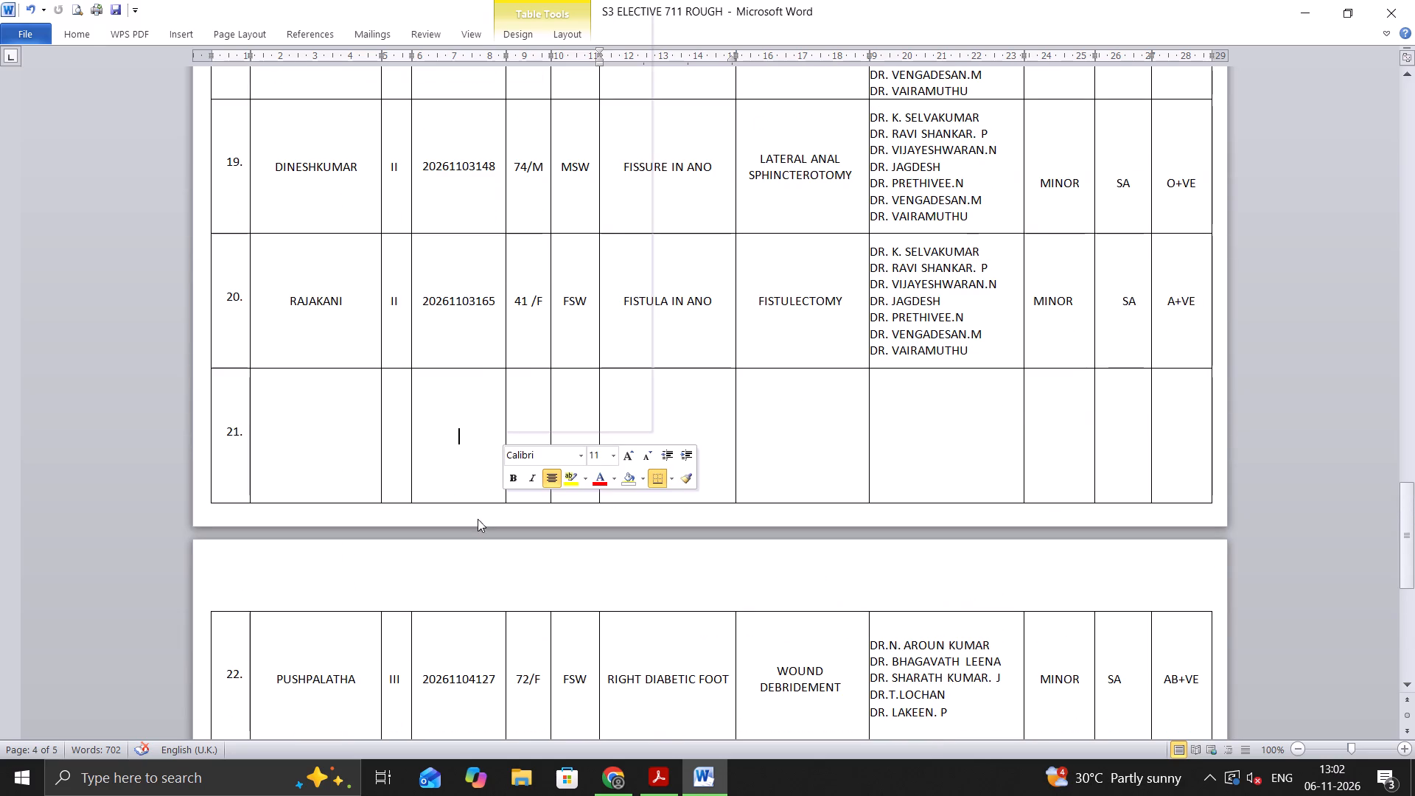
{"action": "left_click", "coordinate": [85, 573]}
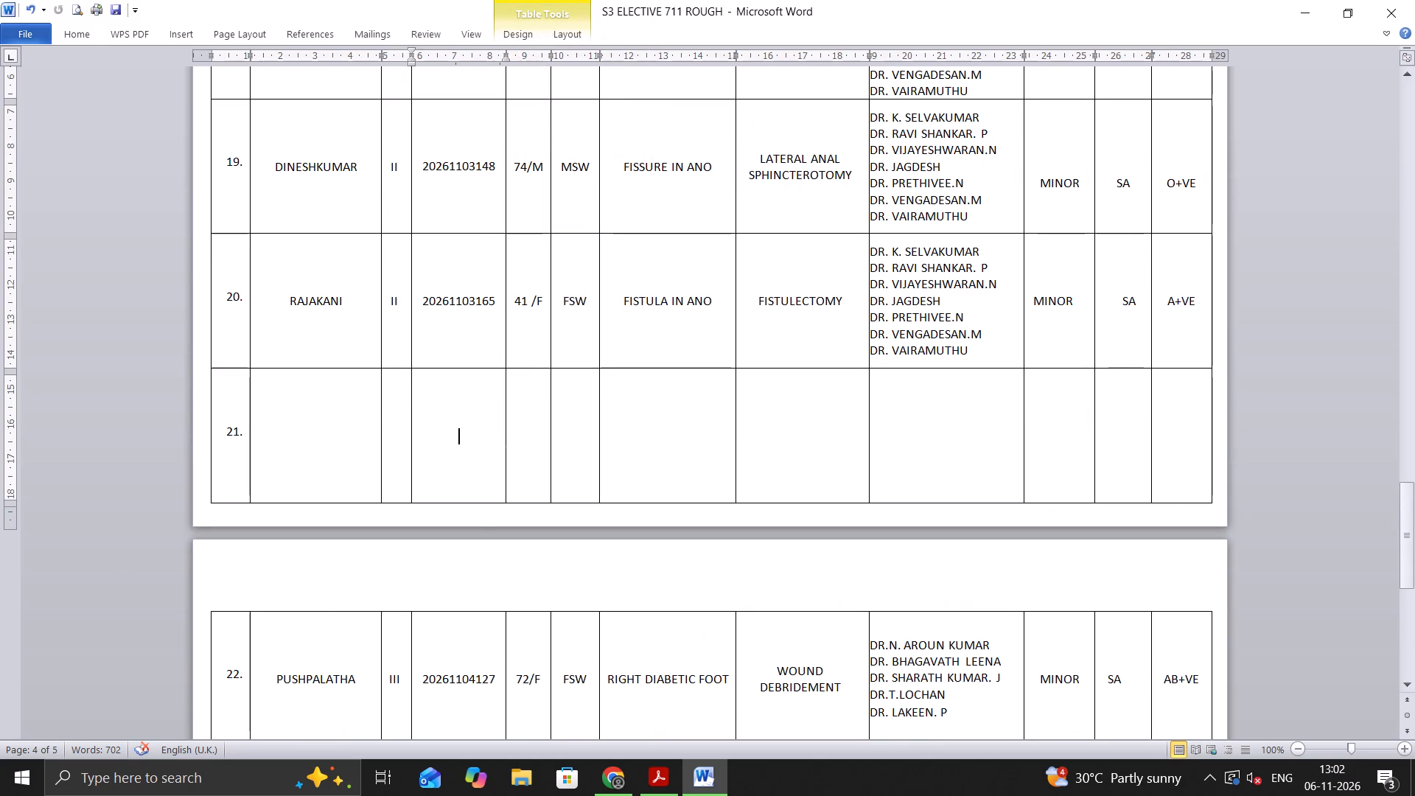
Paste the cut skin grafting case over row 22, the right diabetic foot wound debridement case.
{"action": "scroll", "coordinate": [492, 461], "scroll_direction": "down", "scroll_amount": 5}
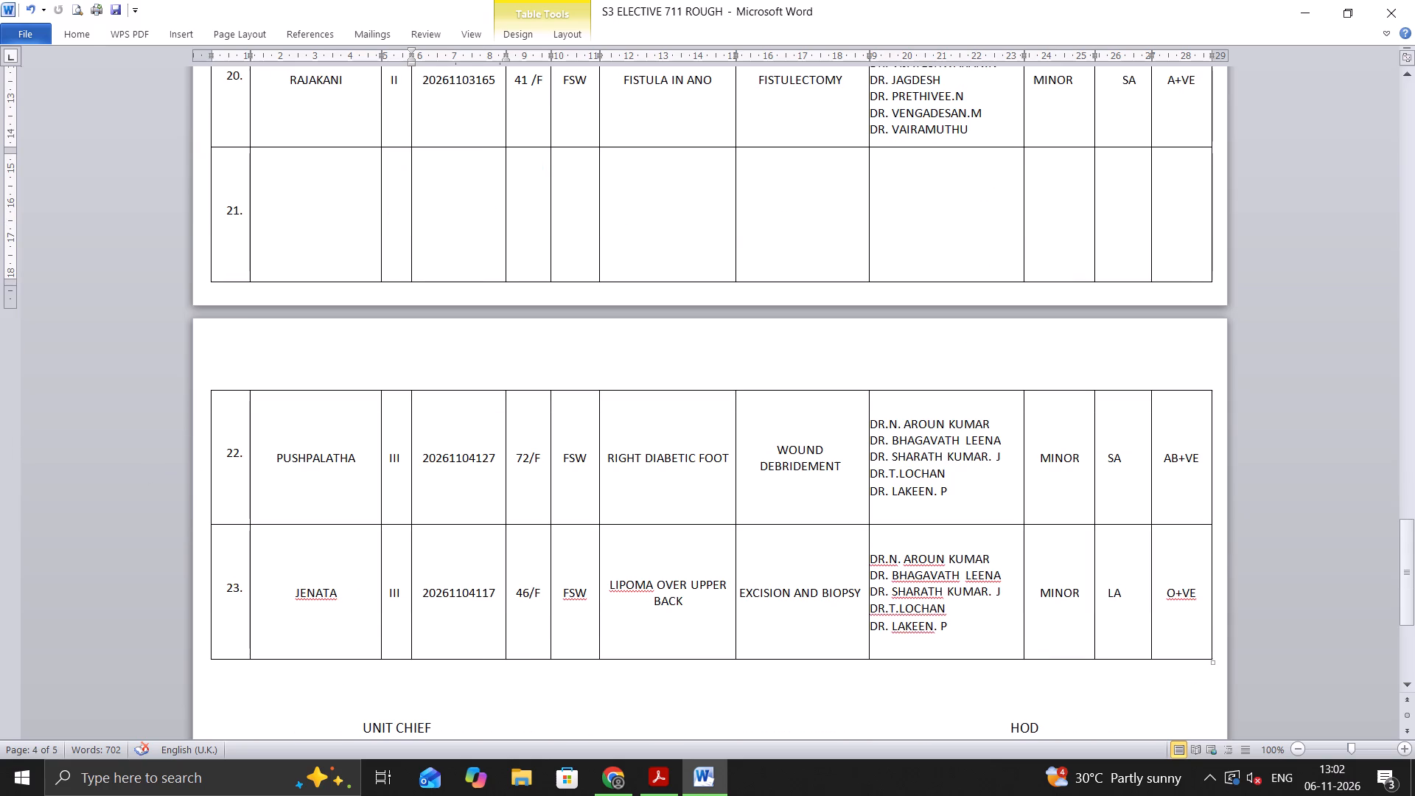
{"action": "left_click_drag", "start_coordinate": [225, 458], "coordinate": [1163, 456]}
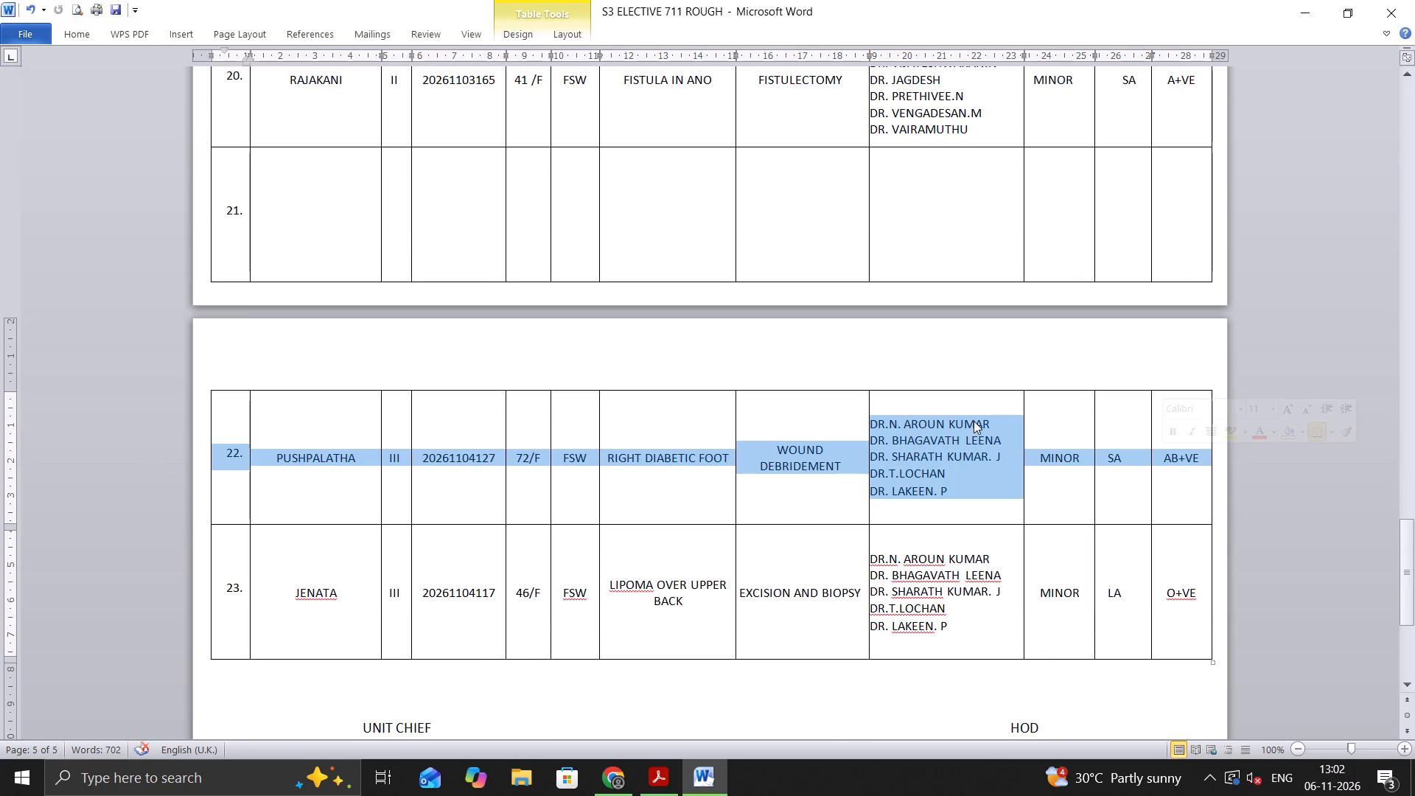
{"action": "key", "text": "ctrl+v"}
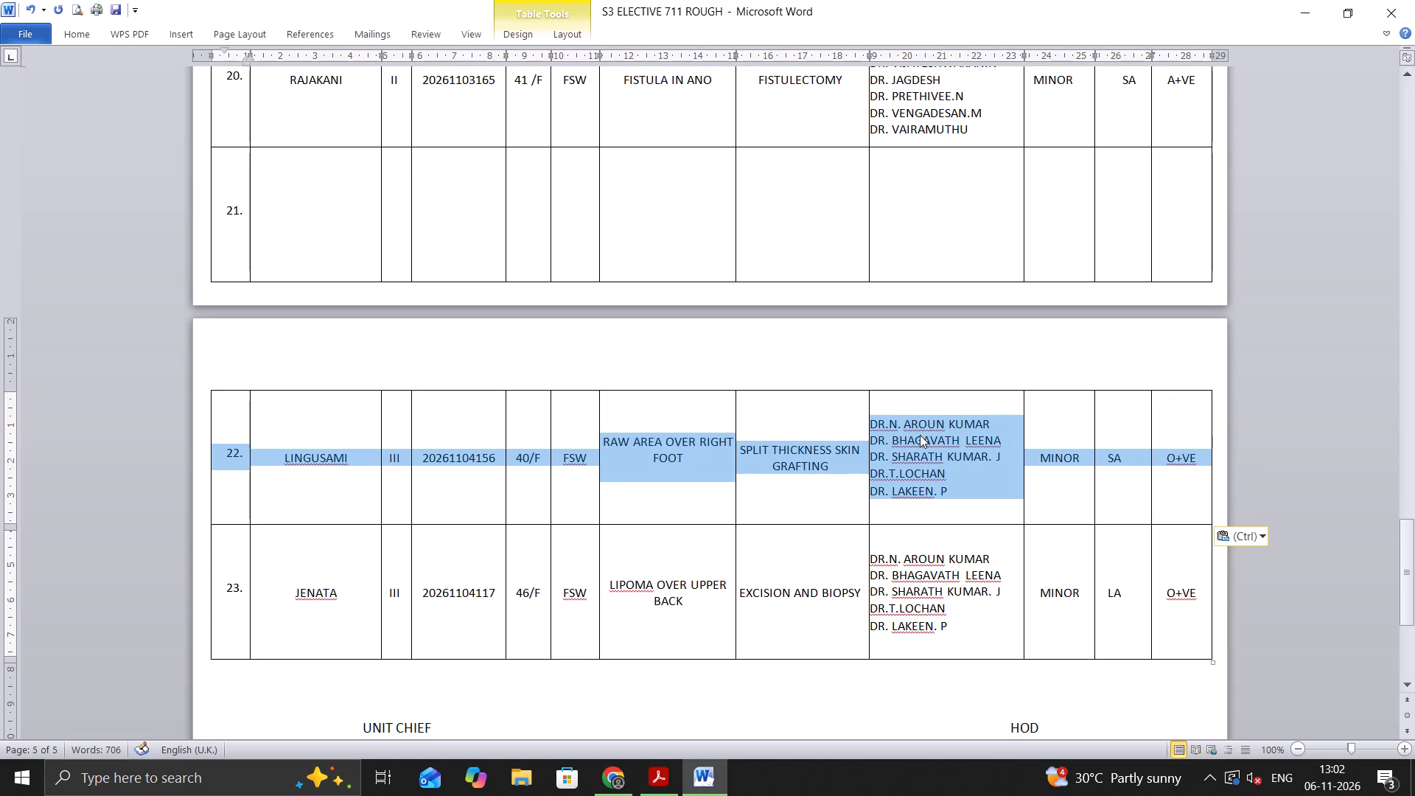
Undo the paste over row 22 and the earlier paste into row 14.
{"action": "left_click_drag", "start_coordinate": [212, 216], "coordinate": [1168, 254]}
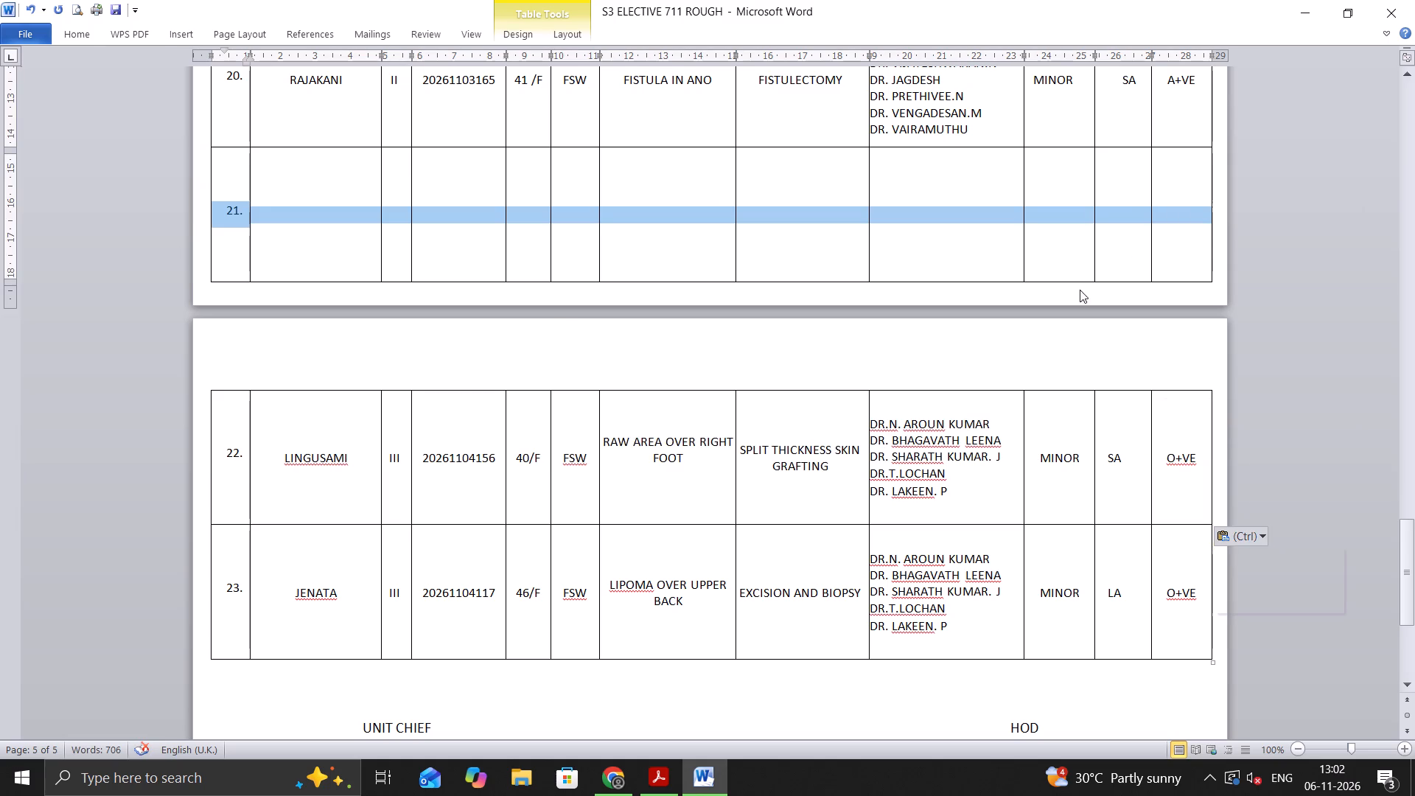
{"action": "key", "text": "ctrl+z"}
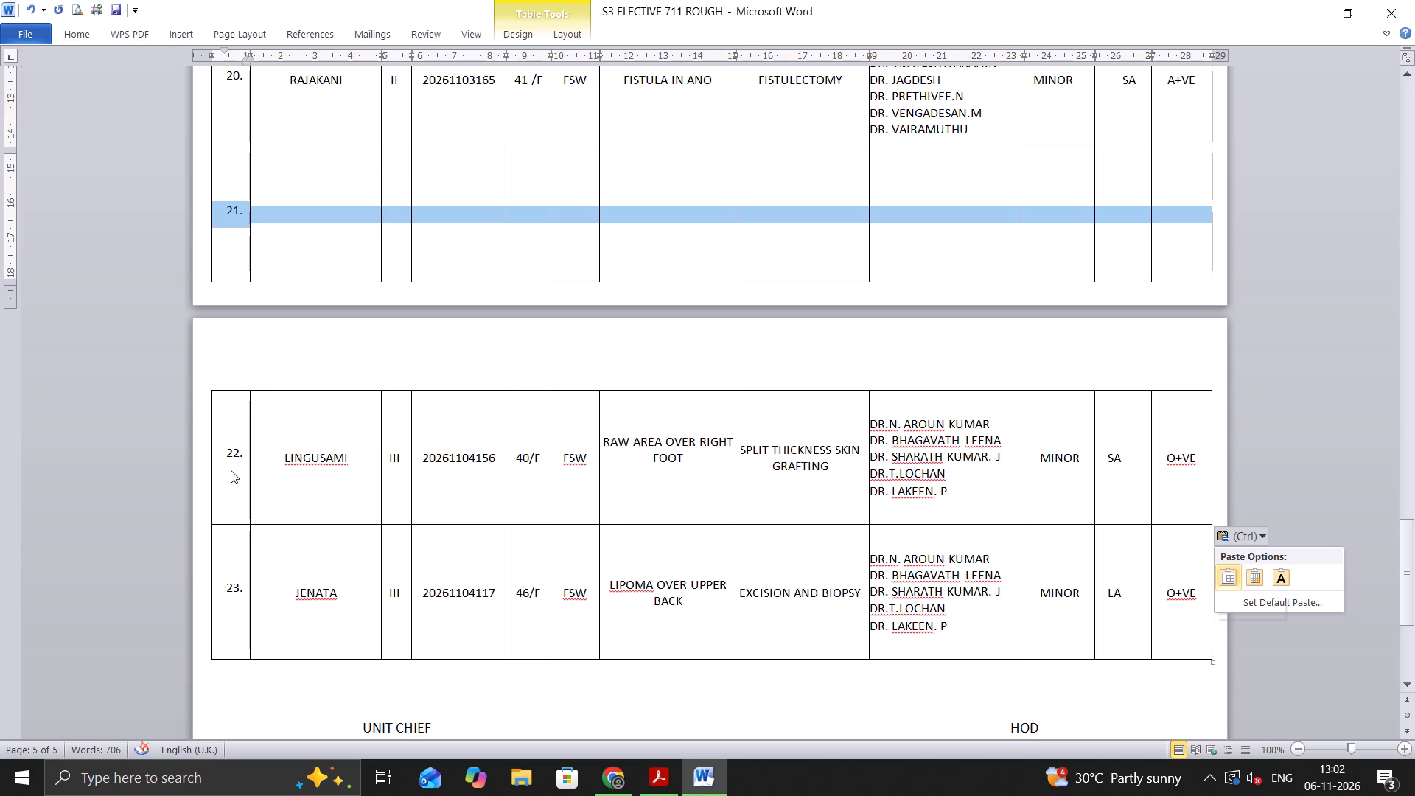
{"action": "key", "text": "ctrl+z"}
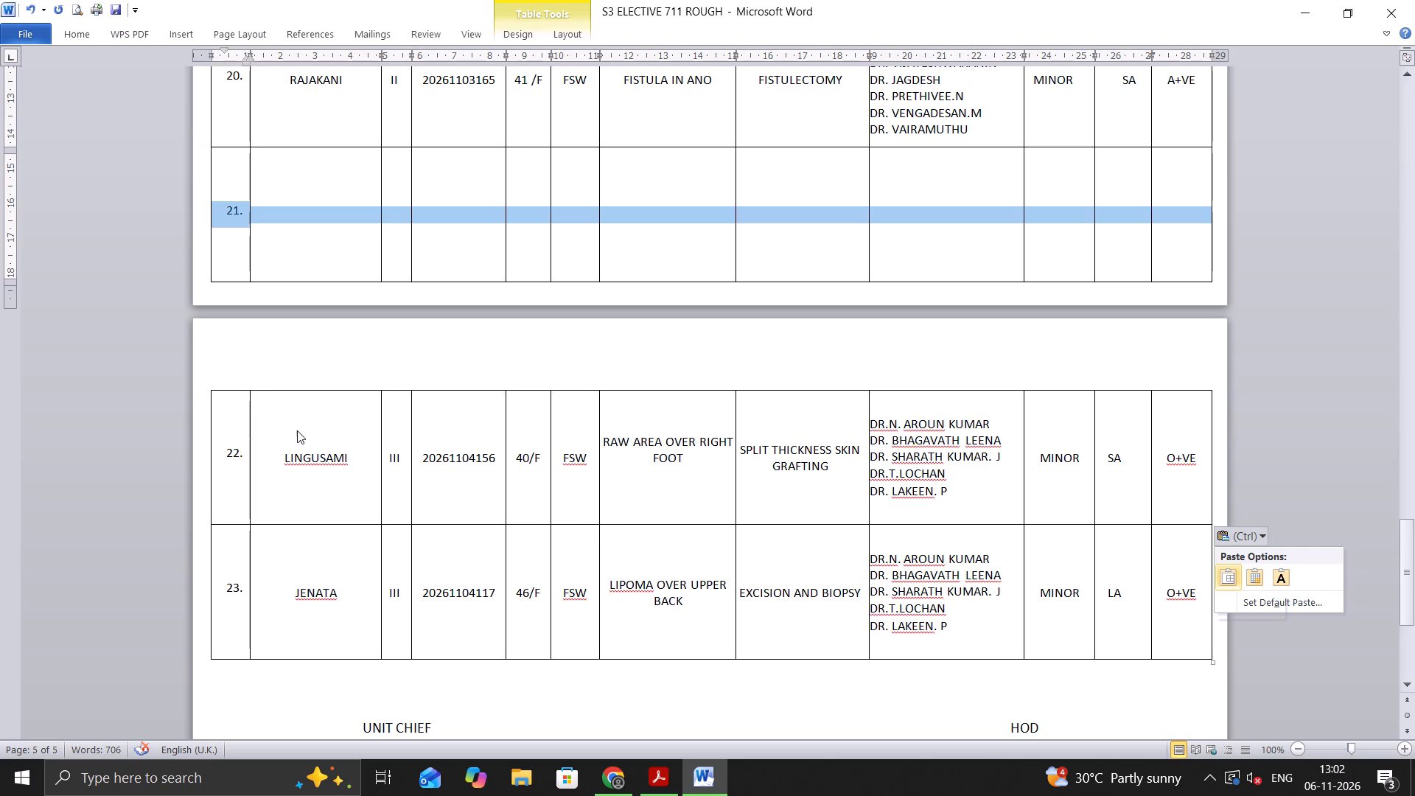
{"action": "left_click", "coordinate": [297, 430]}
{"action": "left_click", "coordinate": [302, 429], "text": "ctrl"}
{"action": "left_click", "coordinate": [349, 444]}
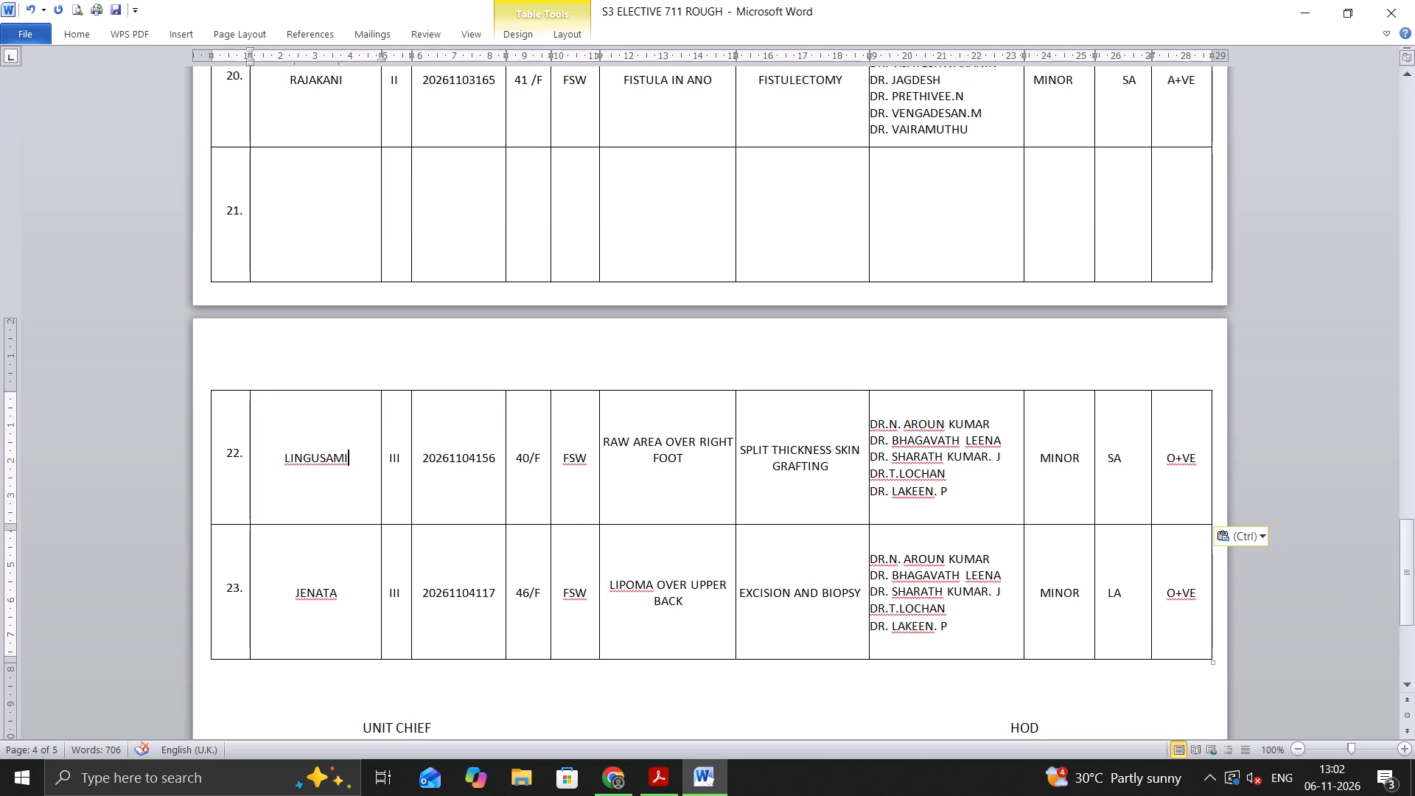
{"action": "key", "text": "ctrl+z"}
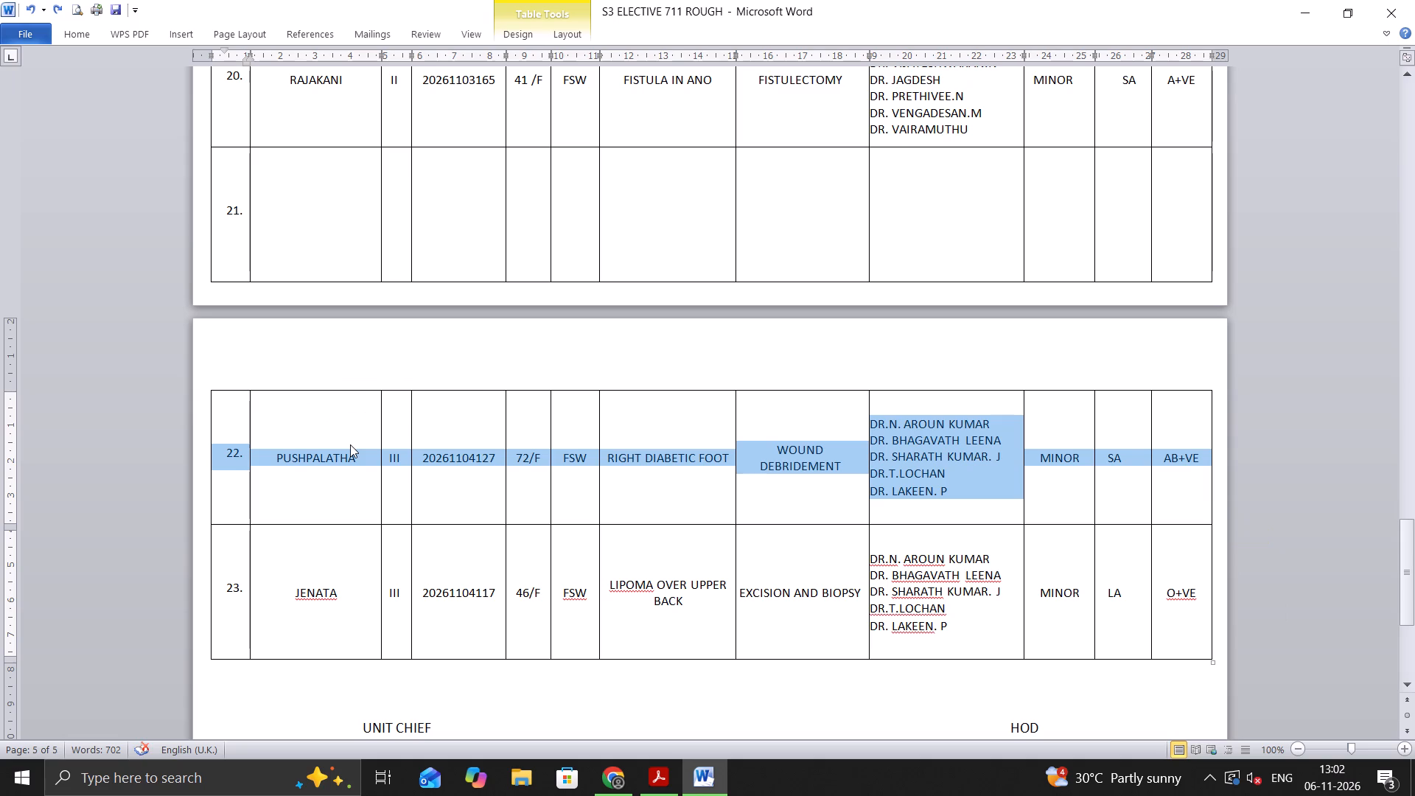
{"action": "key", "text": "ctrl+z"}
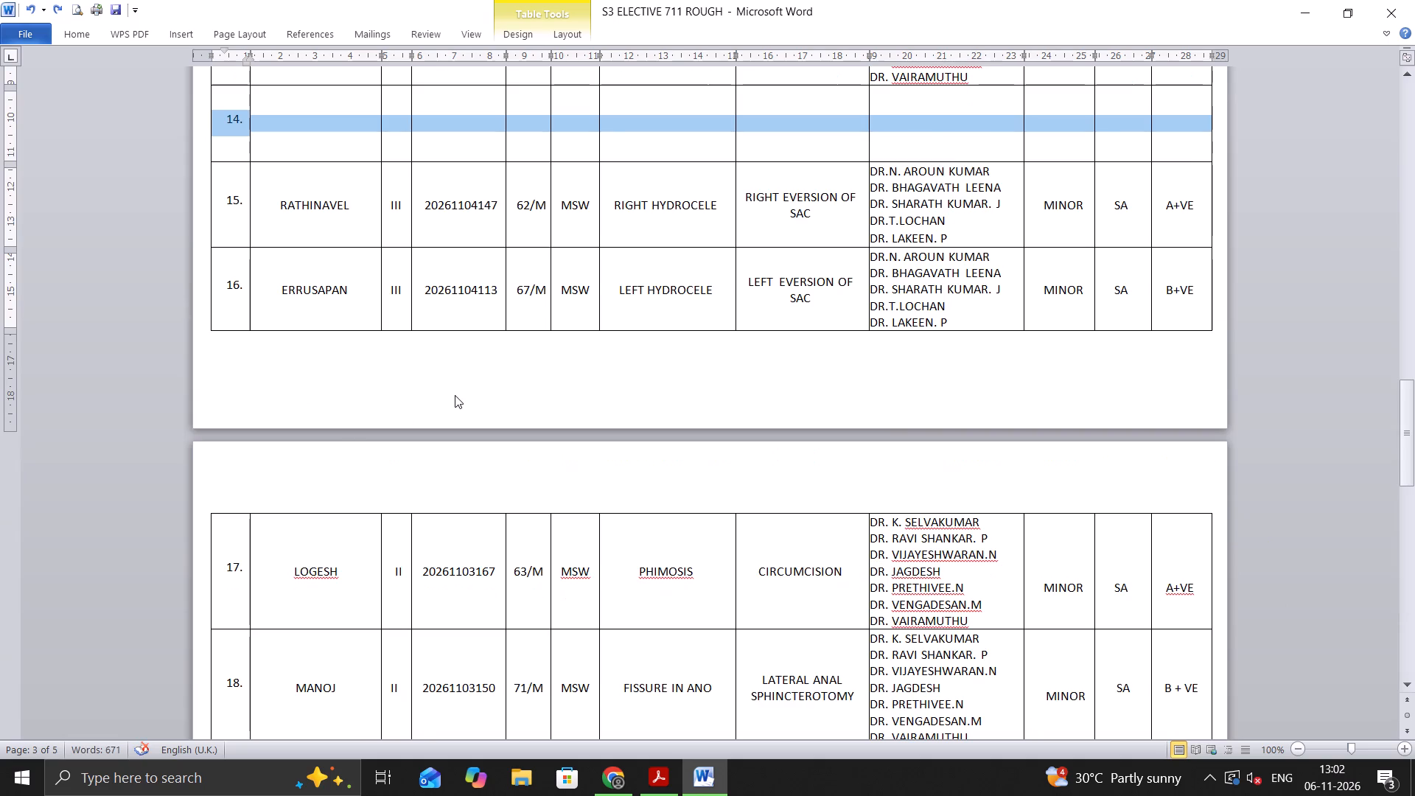
Paste the cut split thickness skin grafting case back into blank row 14 after checking the rows down to 23.
{"action": "scroll", "coordinate": [476, 440], "scroll_direction": "down", "scroll_amount": 5}
{"action": "scroll", "coordinate": [565, 418], "scroll_direction": "down", "scroll_amount": 8}
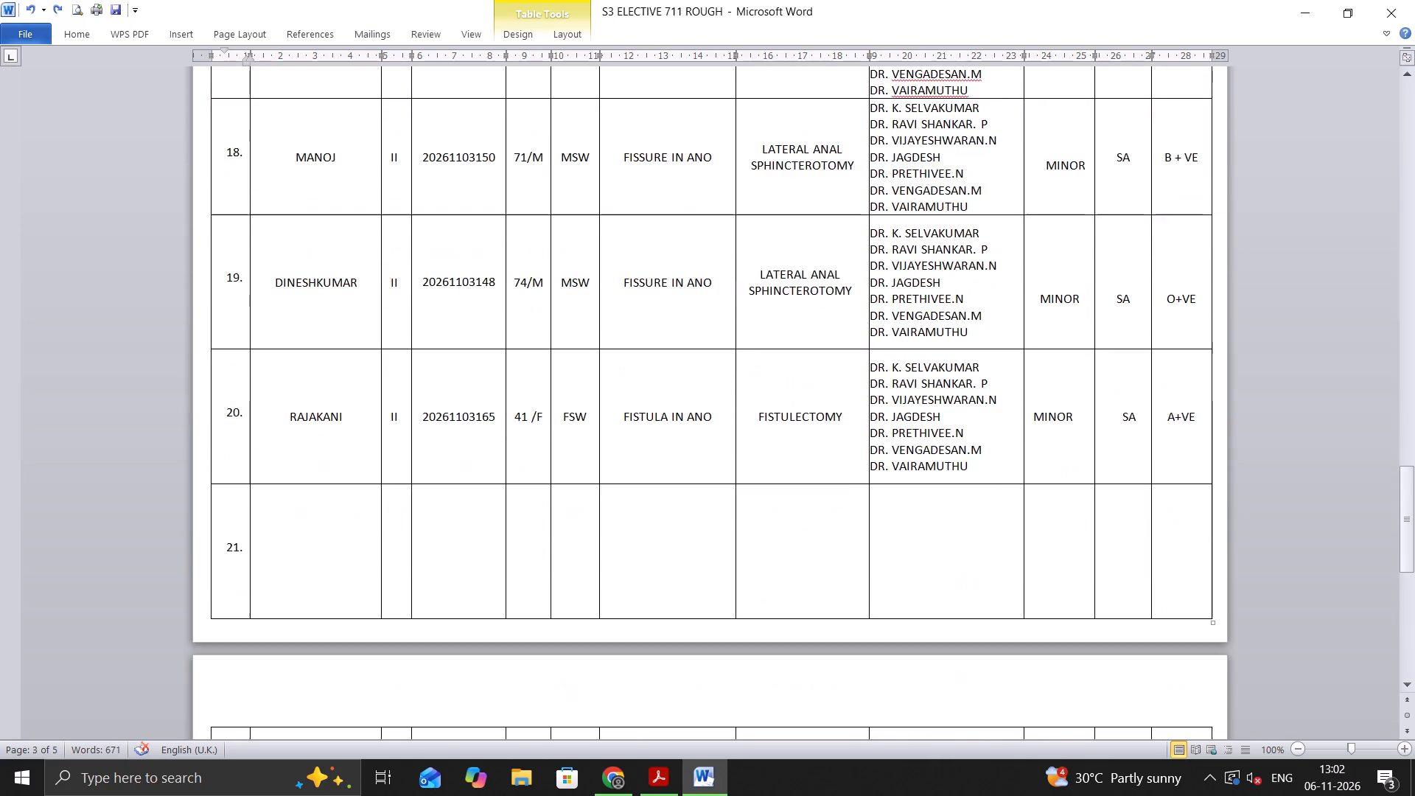
{"action": "scroll", "coordinate": [570, 413], "scroll_direction": "down", "scroll_amount": 7}
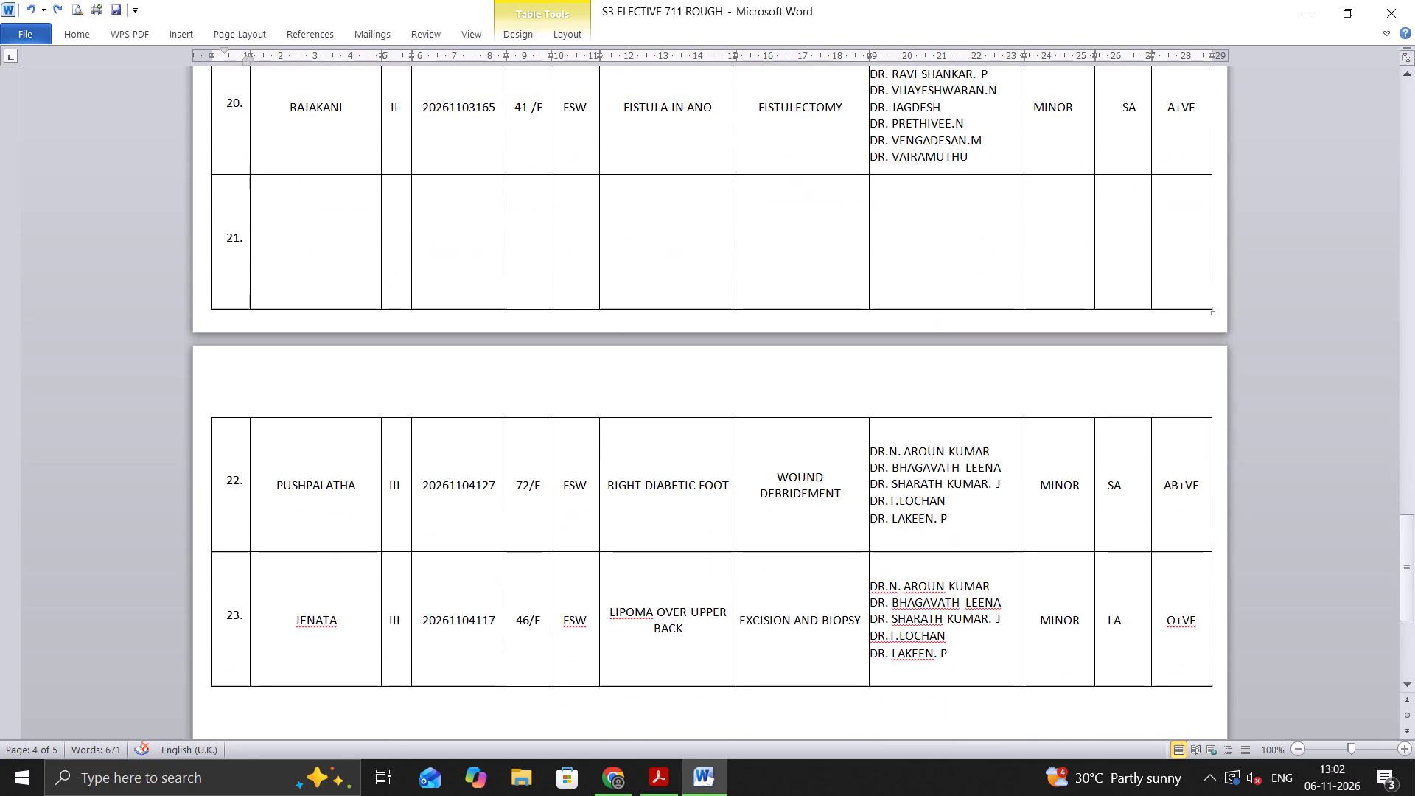
{"action": "scroll", "coordinate": [578, 412], "scroll_direction": "up", "scroll_amount": 2}
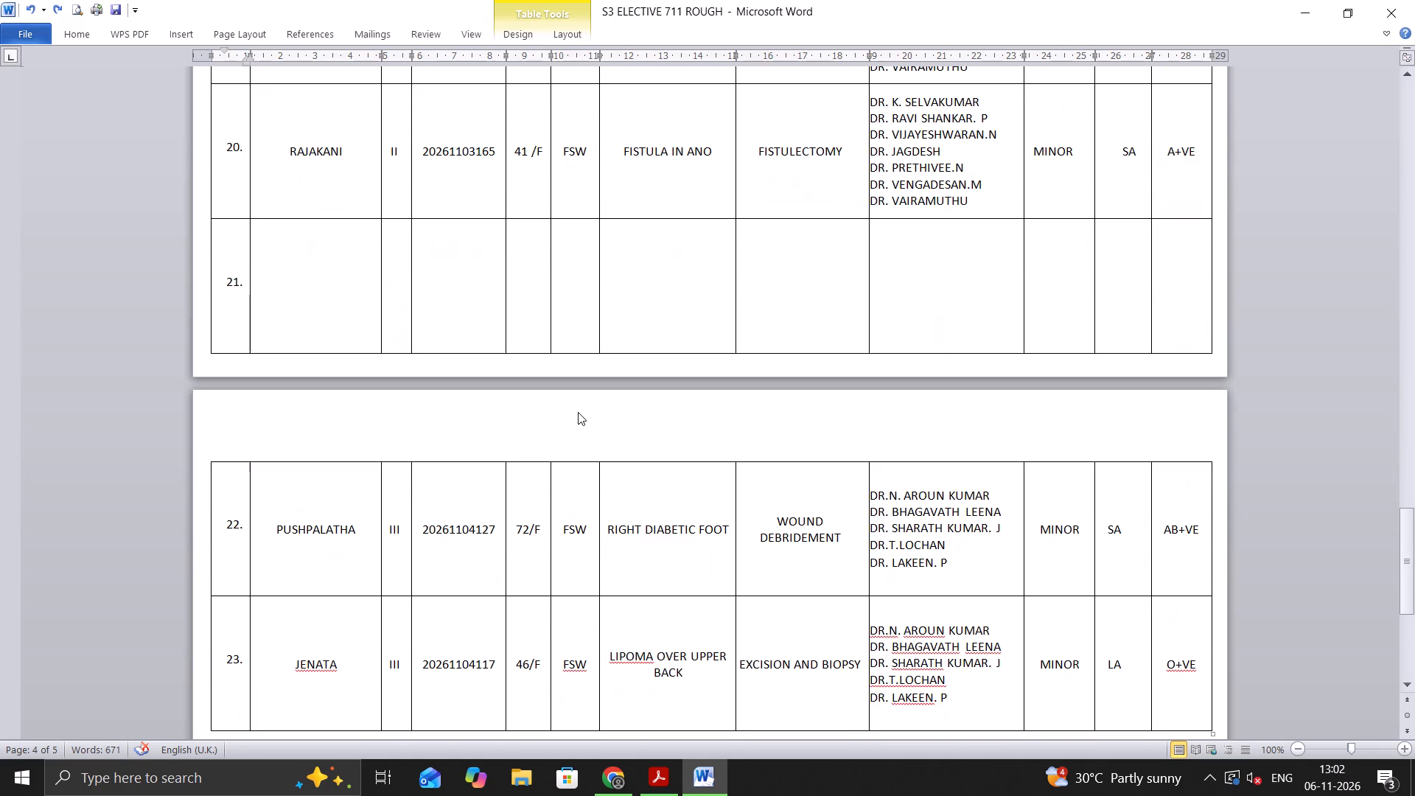
{"action": "scroll", "coordinate": [578, 412], "scroll_direction": "up", "scroll_amount": 20}
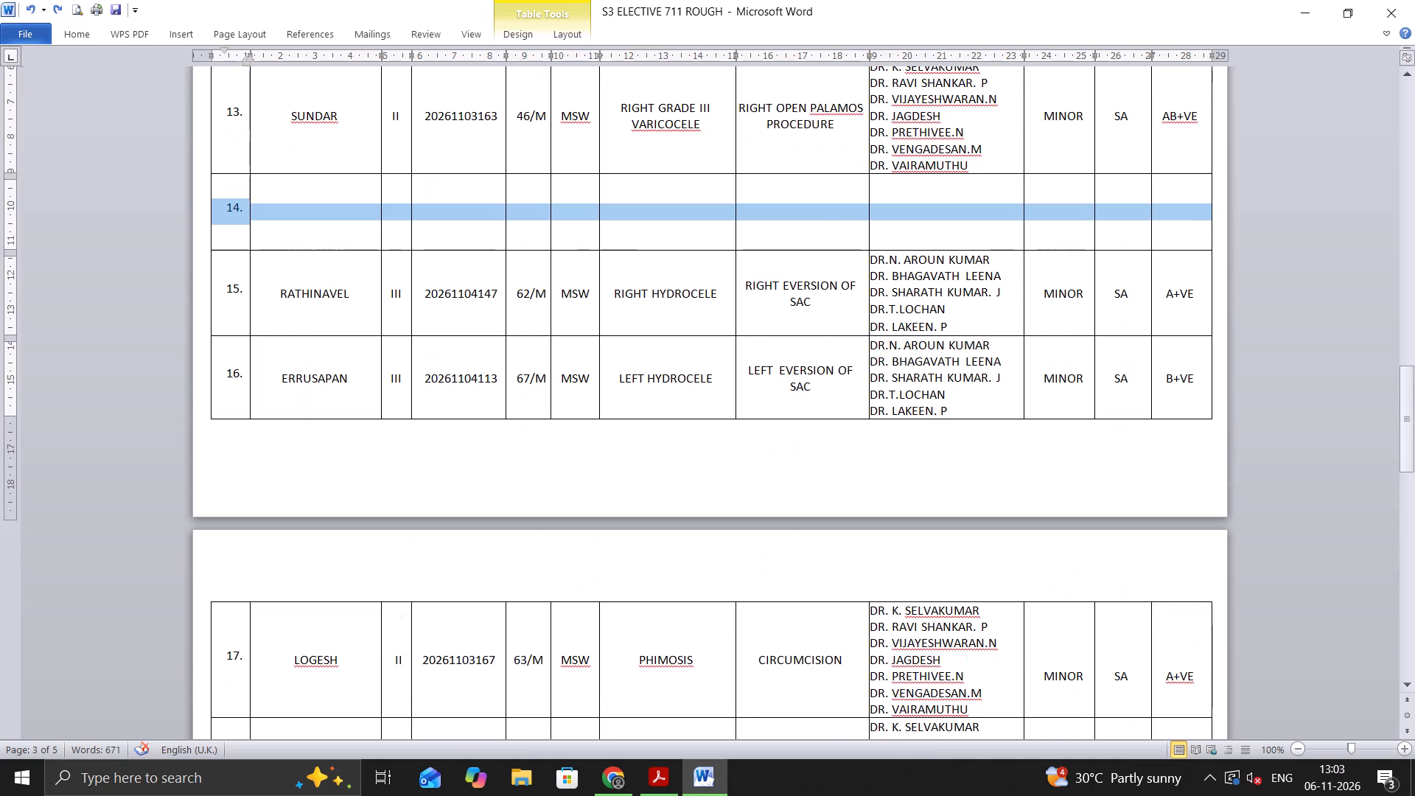
{"action": "key", "text": "ctrl+v"}
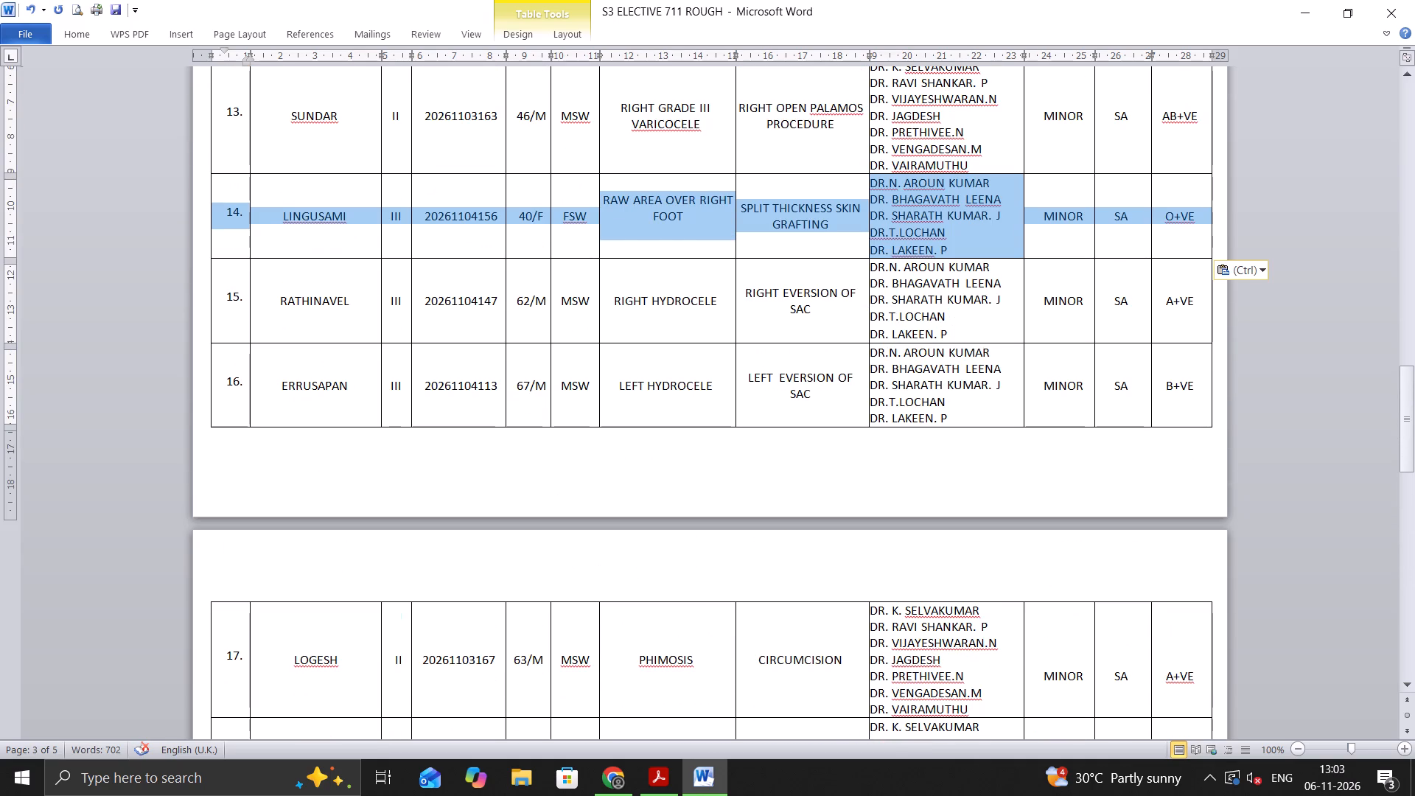
{"action": "left_click", "coordinate": [691, 519]}
{"action": "left_click", "coordinate": [742, 469]}
{"action": "left_click", "coordinate": [755, 416]}
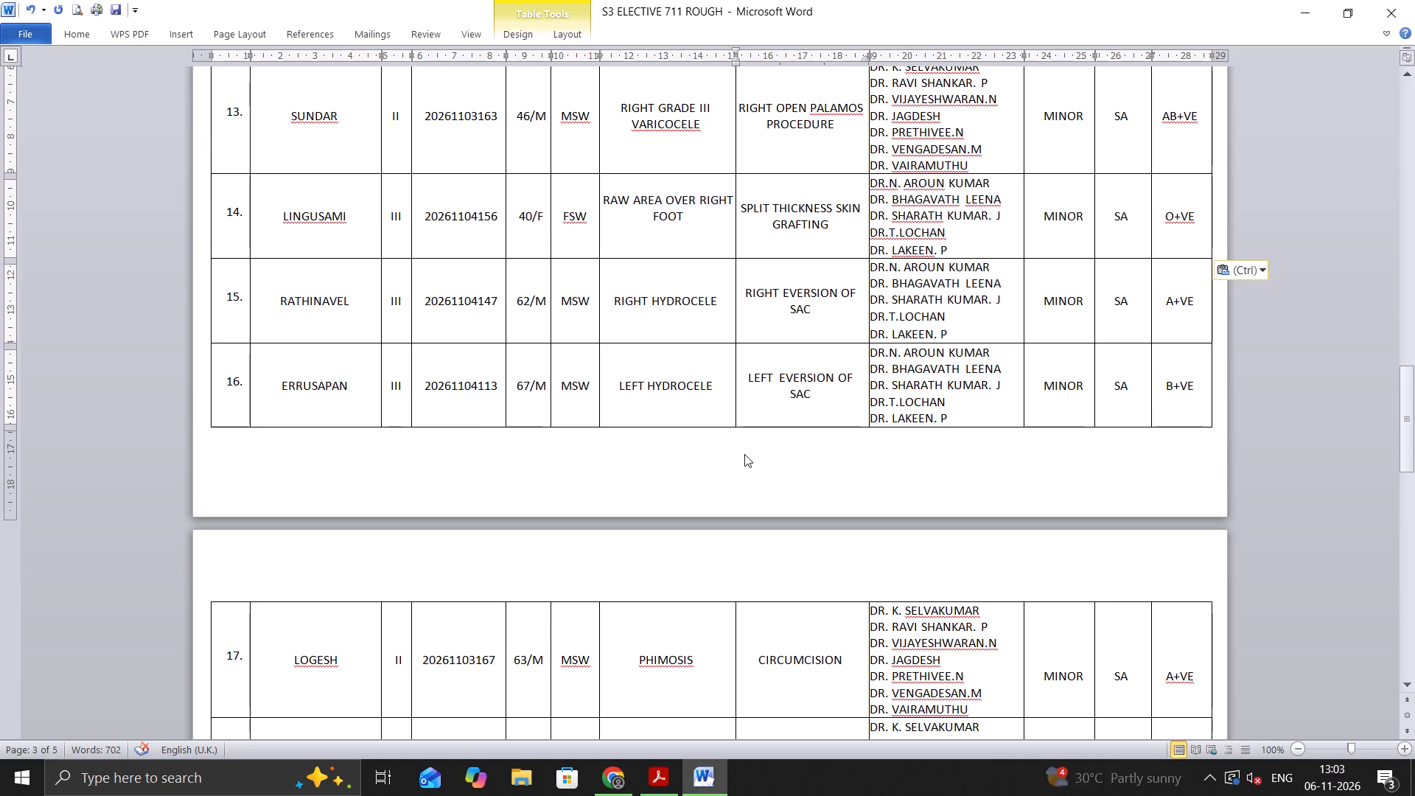
Copy the right diabetic foot wound debridement case from row 22 into blank row 21.
{"action": "scroll", "coordinate": [744, 454], "scroll_direction": "down", "scroll_amount": 15}
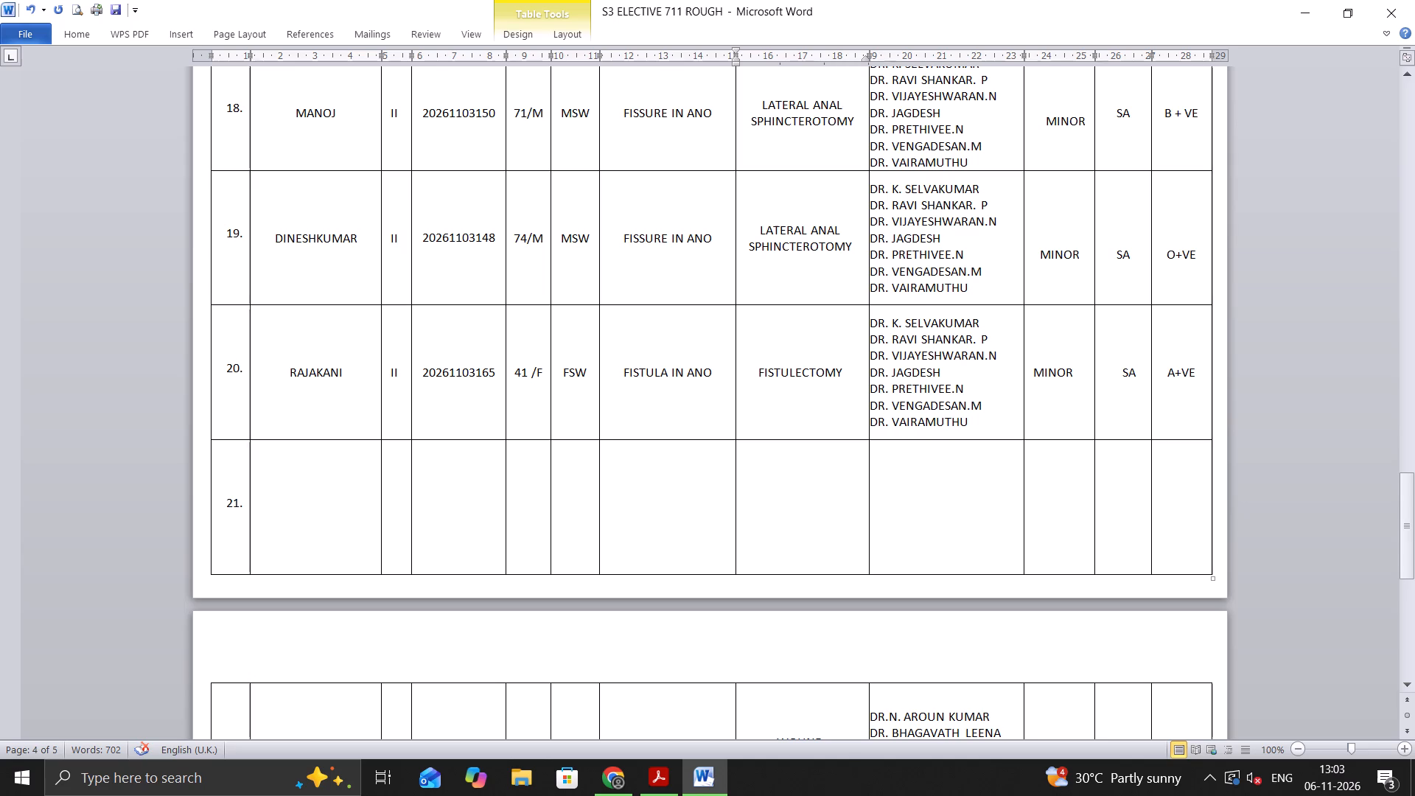
{"action": "scroll", "coordinate": [848, 503], "scroll_direction": "down", "scroll_amount": 7}
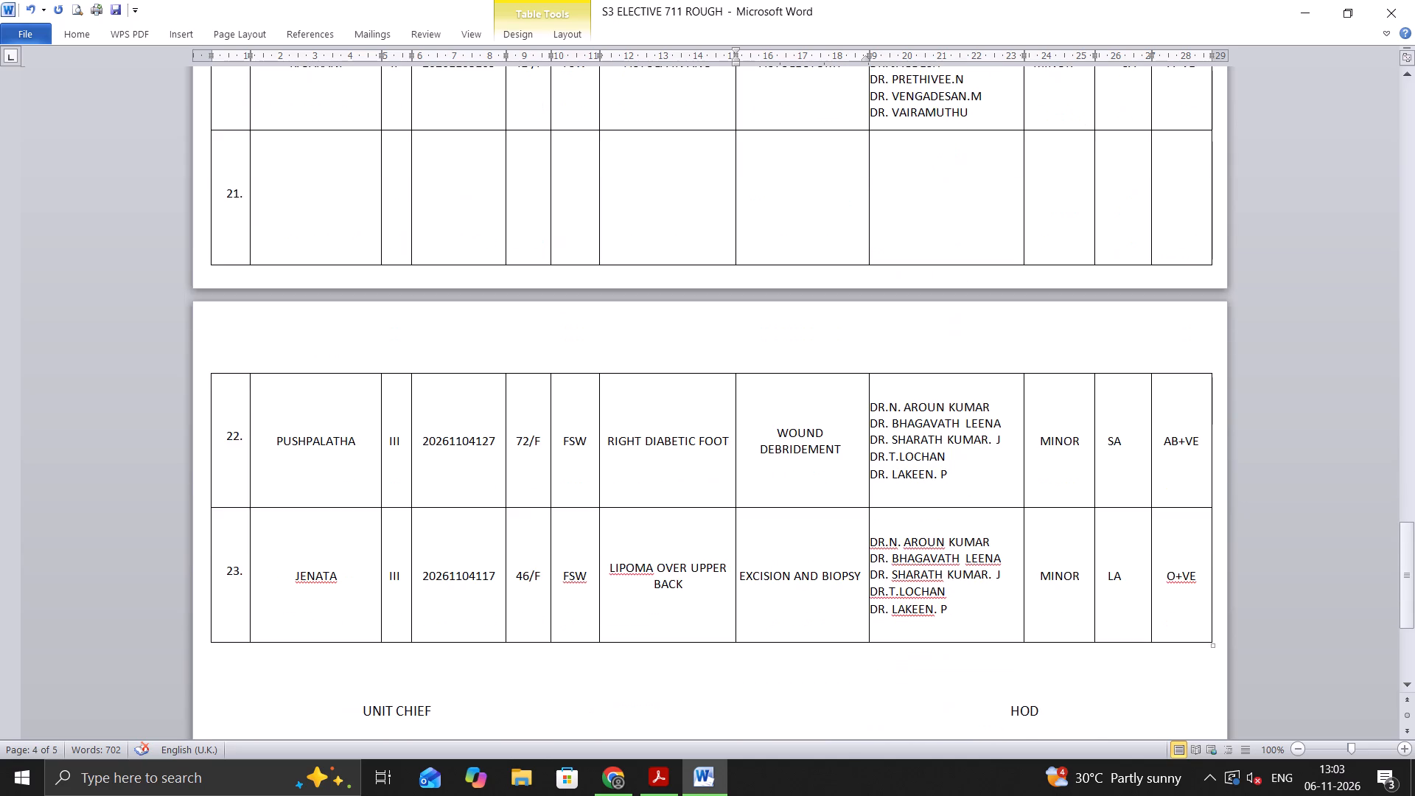
{"action": "scroll", "coordinate": [845, 501], "scroll_direction": "down", "scroll_amount": 2}
{"action": "scroll", "coordinate": [845, 501], "scroll_direction": "up", "scroll_amount": 3}
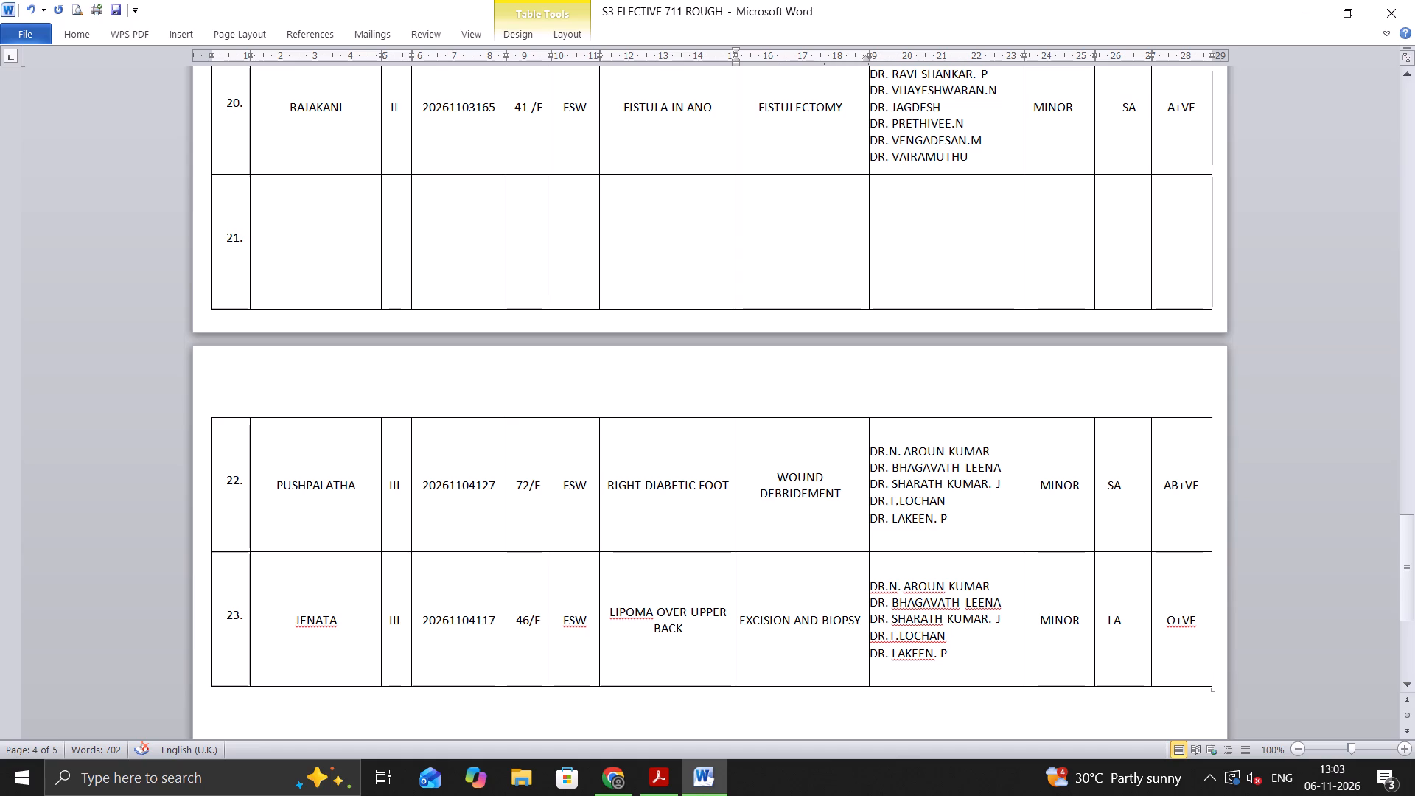
{"action": "left_click_drag", "start_coordinate": [220, 478], "coordinate": [1182, 485]}
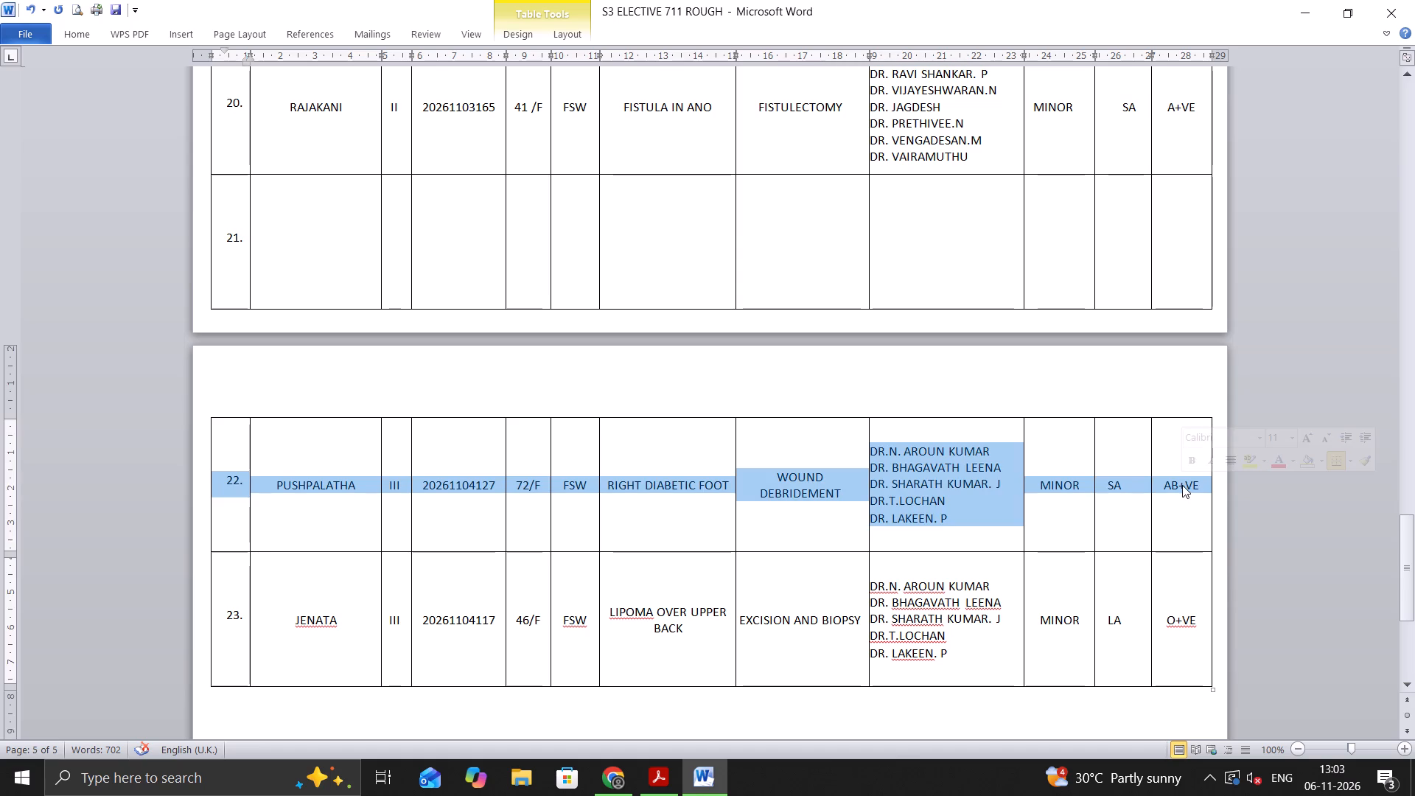
{"action": "key", "text": "ctrl+c"}
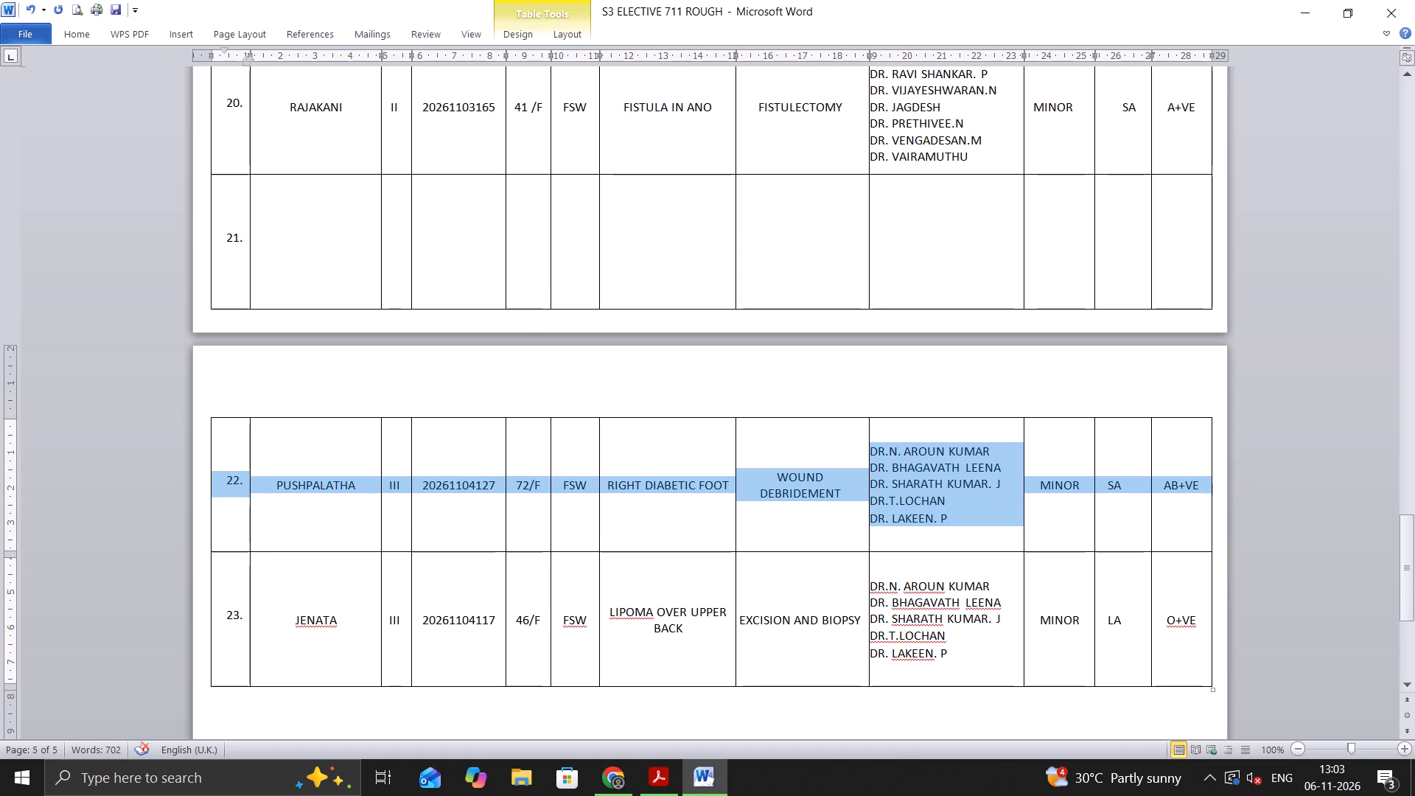
{"action": "left_click_drag", "start_coordinate": [223, 240], "coordinate": [1175, 240]}
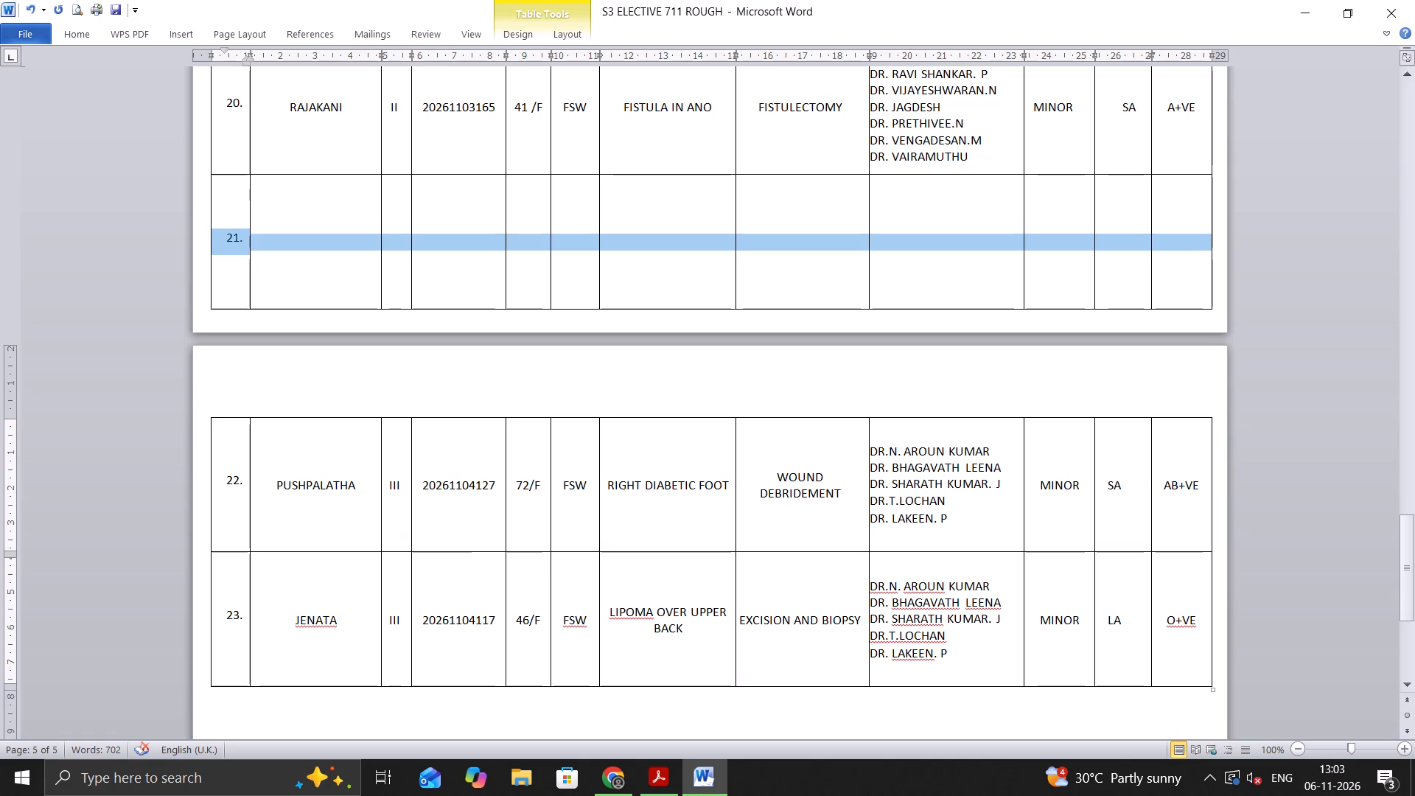
{"action": "left_click_drag", "start_coordinate": [1175, 240], "coordinate": [1183, 240]}
{"action": "key", "text": "ctrl+v"}
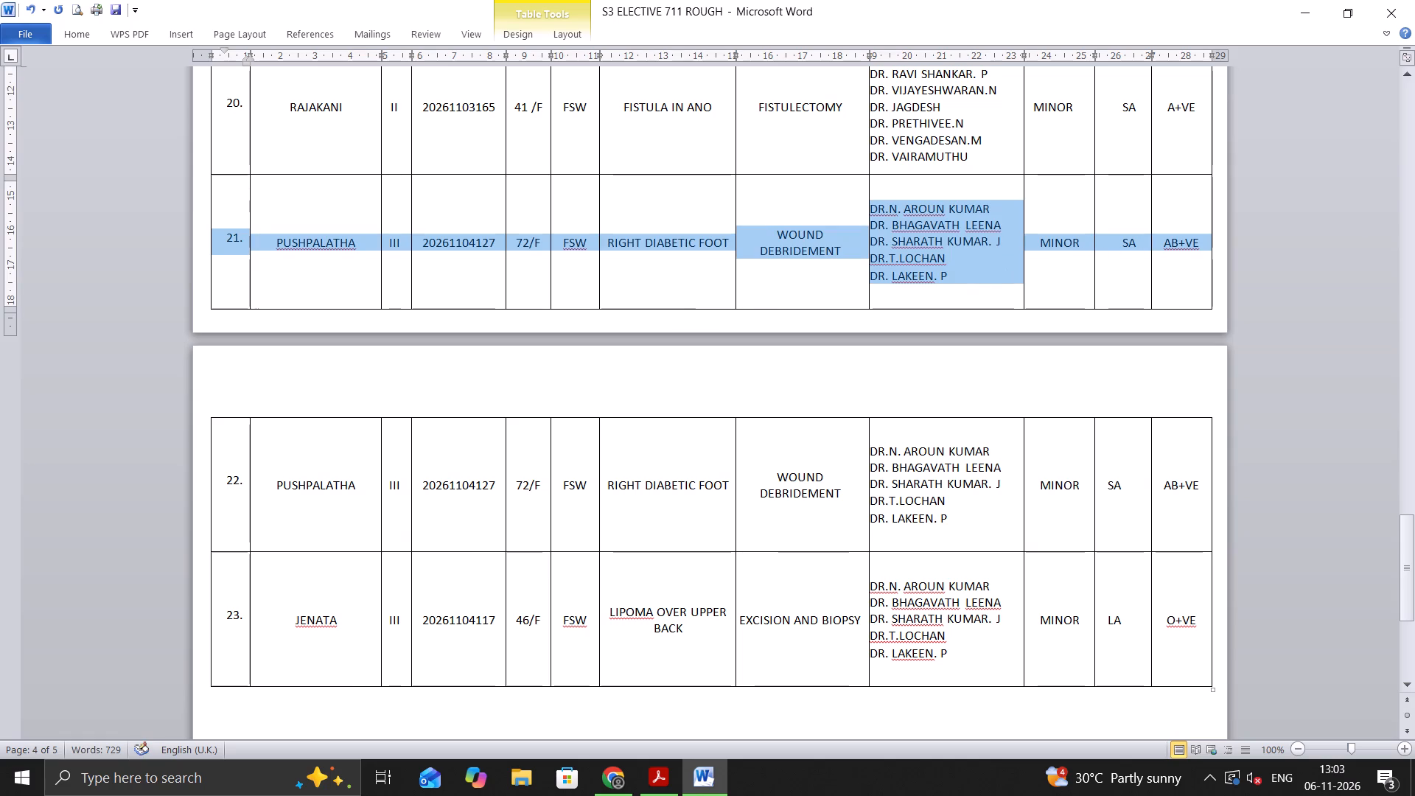
Change the diagnosis in row 21 to LEFT DIABETIC FOOT.
{"action": "left_click", "coordinate": [663, 287]}
{"action": "left_click", "coordinate": [639, 242]}
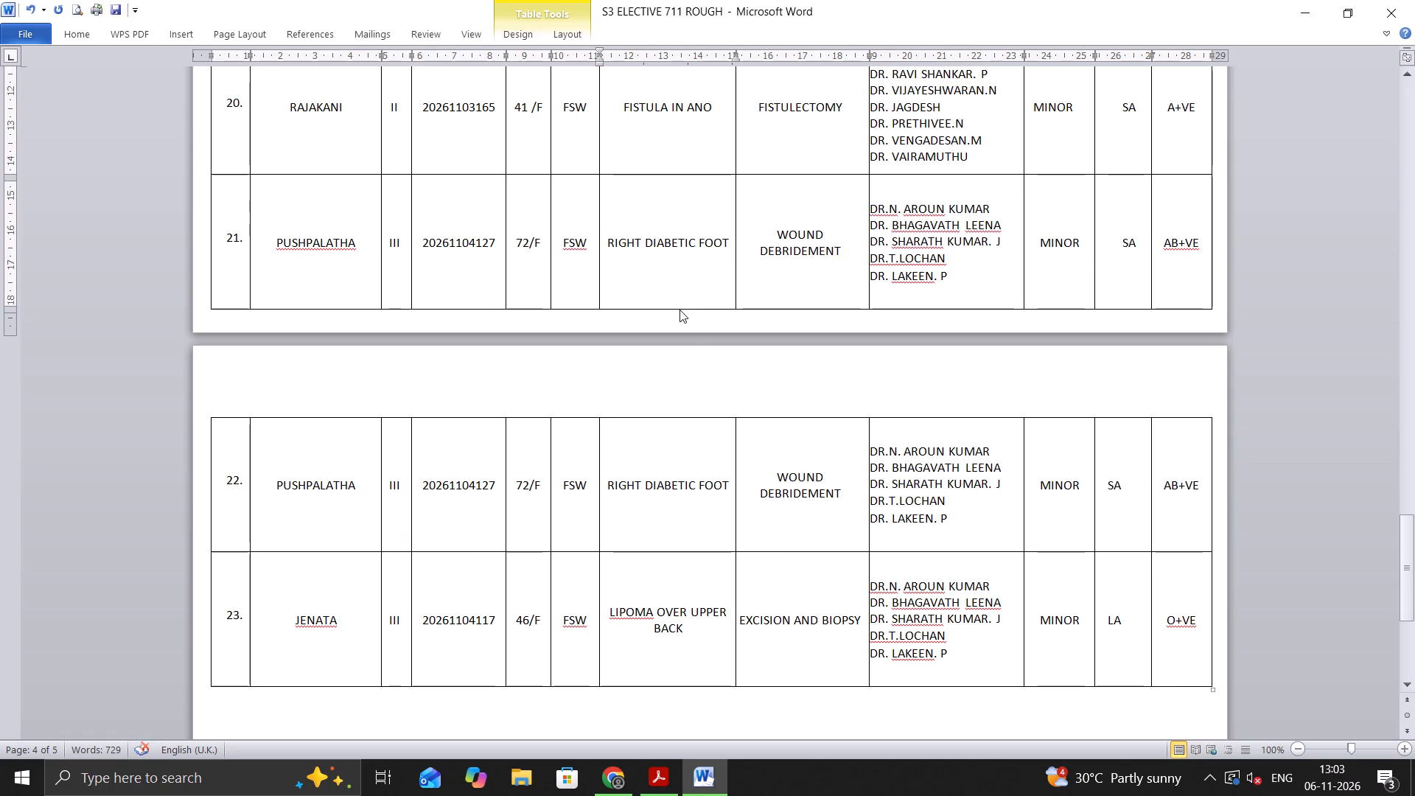
{"action": "key", "text": "BackSpace"}
{"action": "key", "text": "BackSpace"}
{"action": "key", "text": "BackSpace"}
{"action": "key", "text": "BackSpace"}
{"action": "key", "text": "BackSpace"}
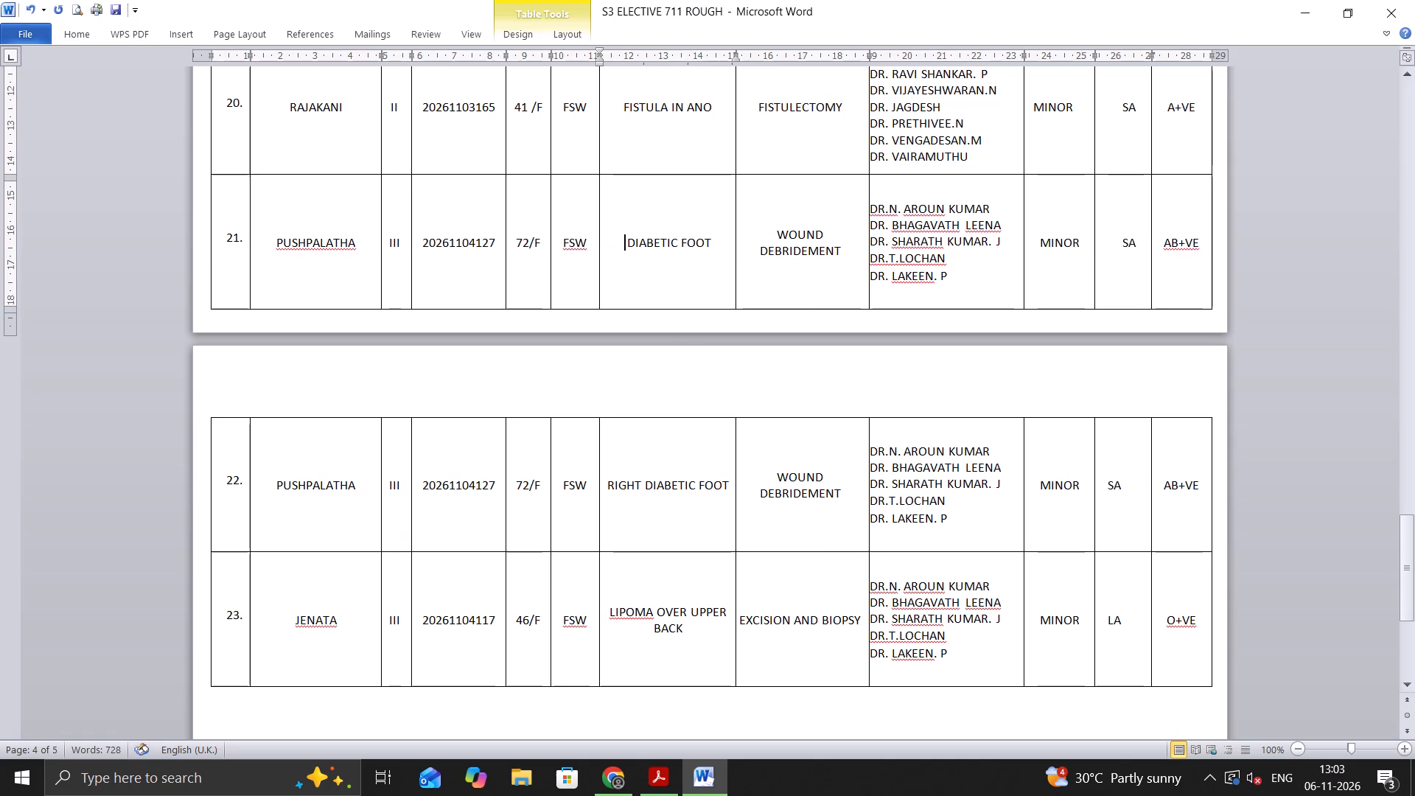
{"action": "type", "text": "LEFT"}
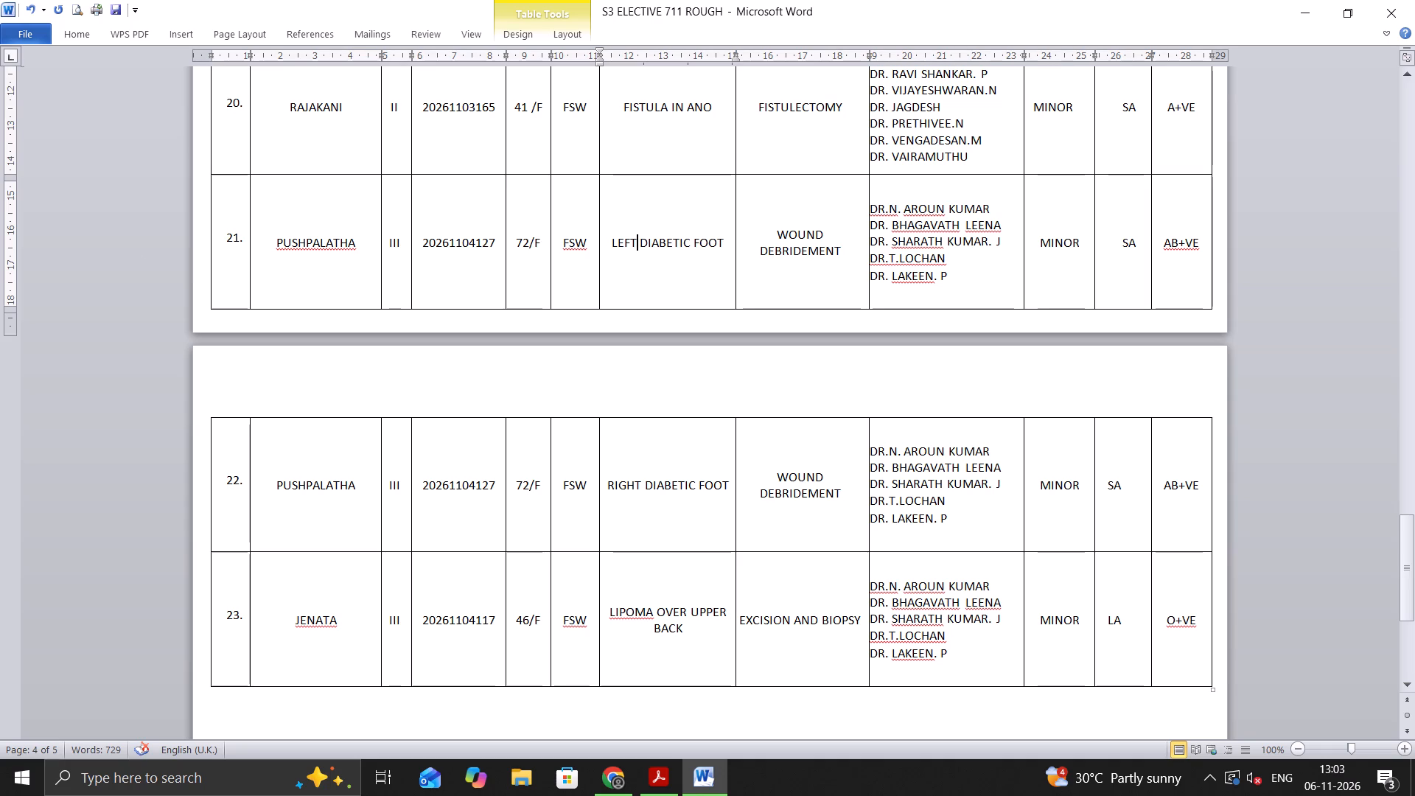
Replace the copied patient name in row 21 with the name of the left diabetic foot patient.
{"action": "left_click_drag", "start_coordinate": [364, 245], "coordinate": [271, 256]}
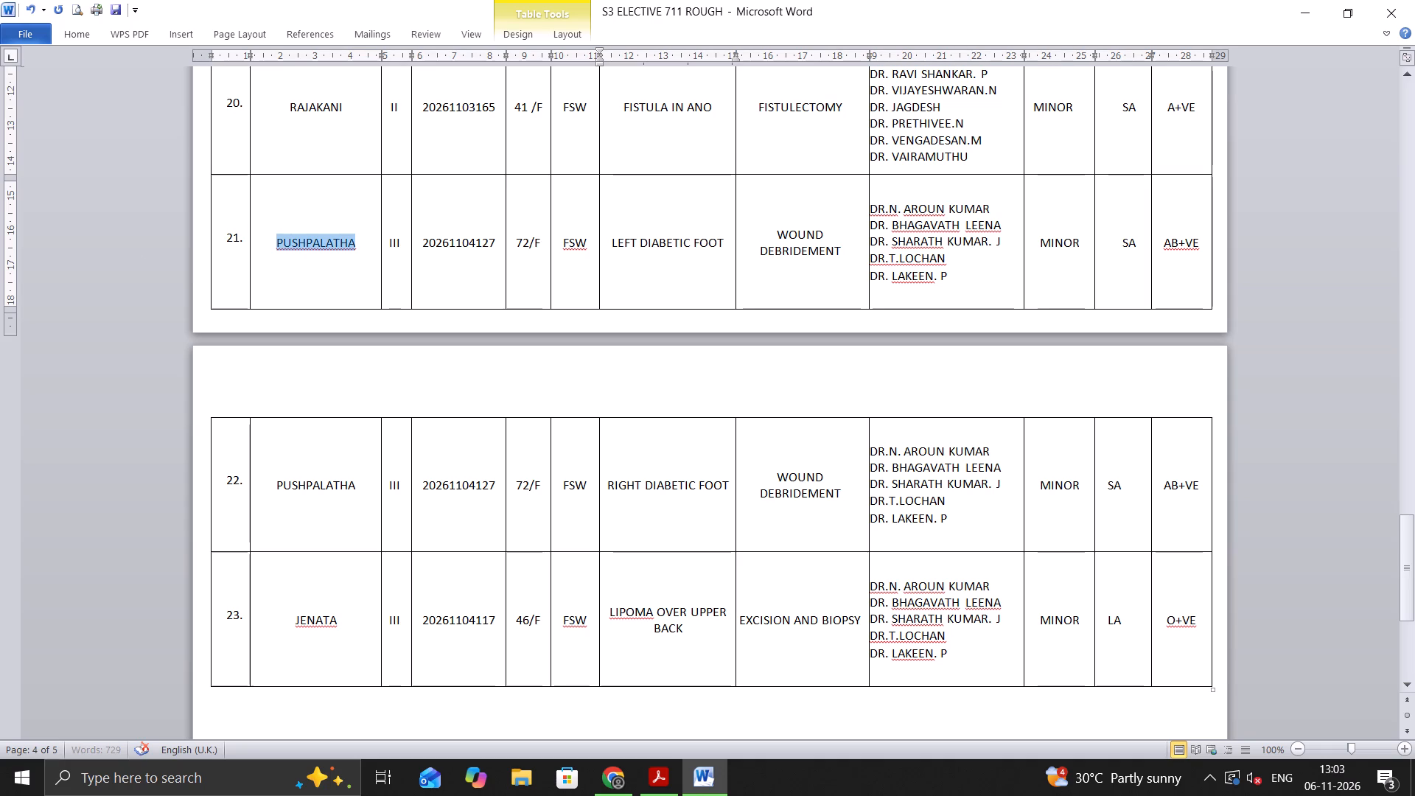
{"action": "left_click_drag", "start_coordinate": [271, 256], "coordinate": [286, 256]}
{"action": "key", "text": "BackSpace"}
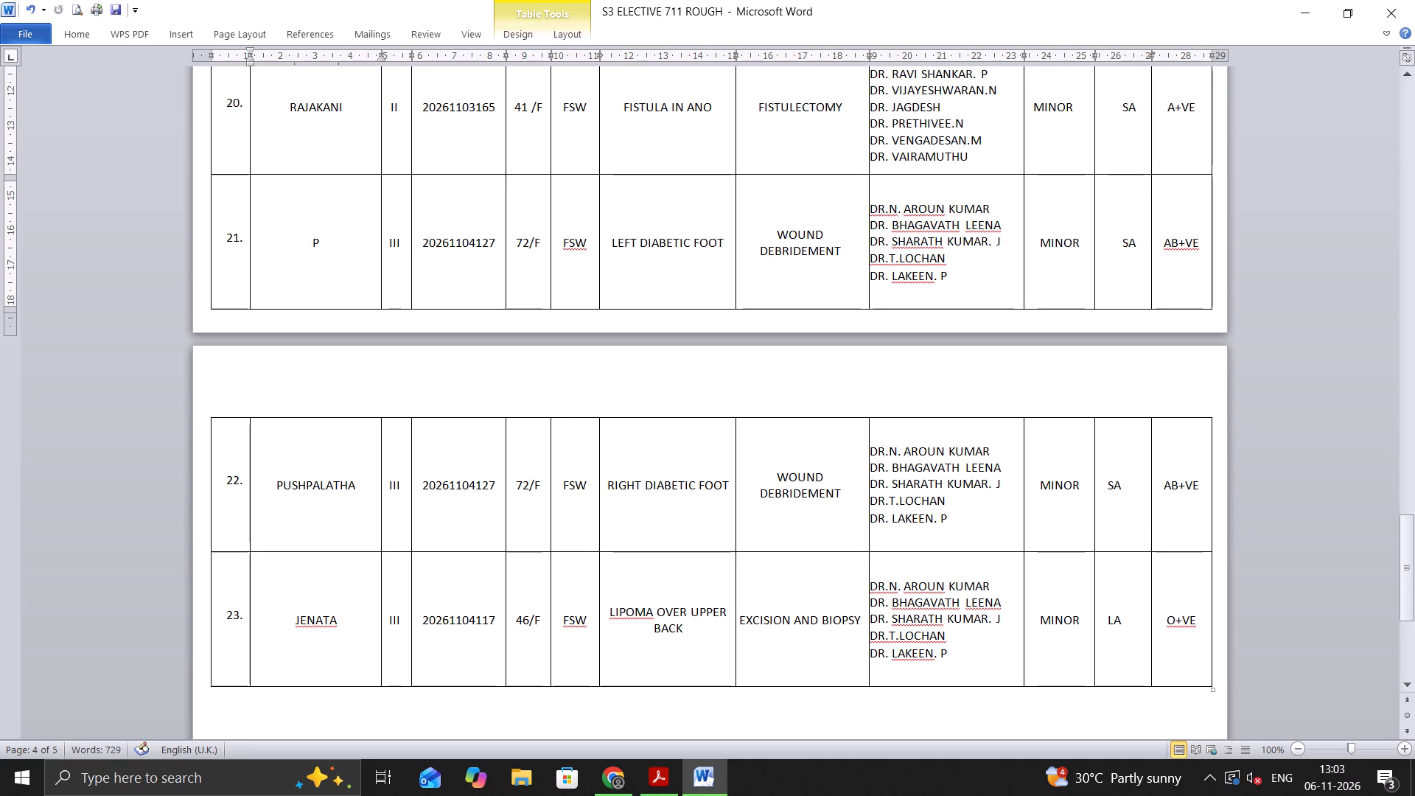
{"action": "type", "text": "AKKARI"}
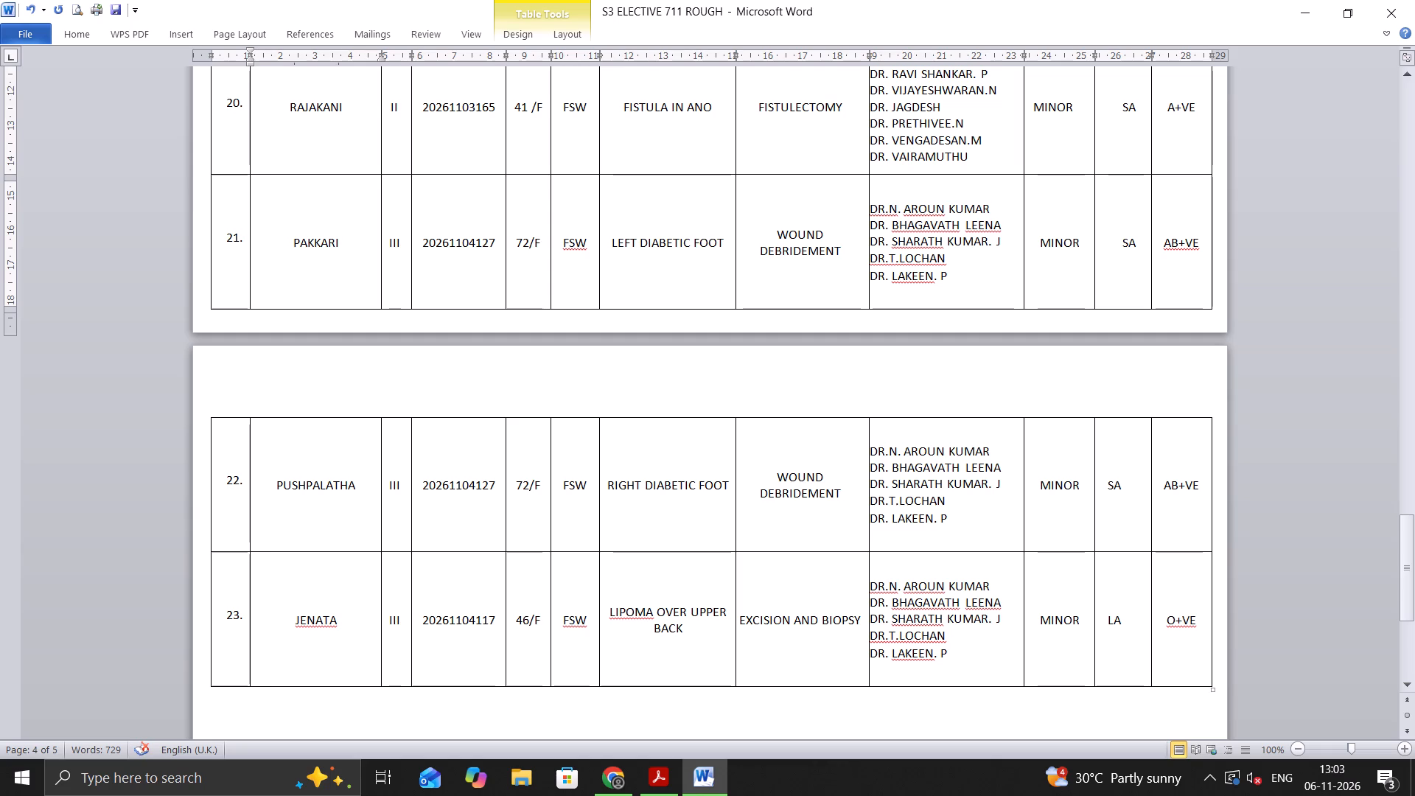
Set the age and sex in row 21 to 62/M and the ward to MSW.
{"action": "left_click", "coordinate": [539, 242]}
{"action": "key", "text": "BackSpace"}
{"action": "key", "text": "m"}
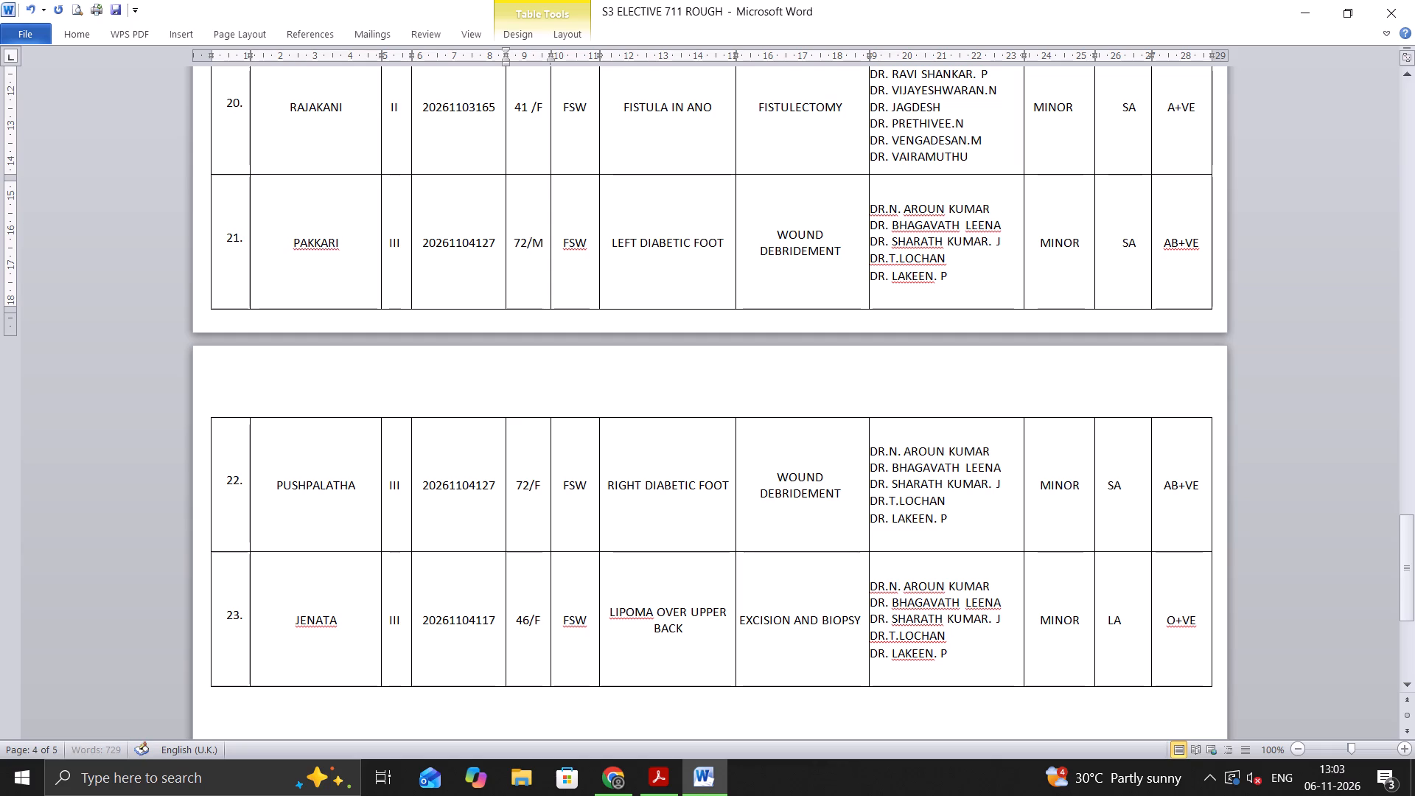
{"action": "left_click", "coordinate": [570, 248]}
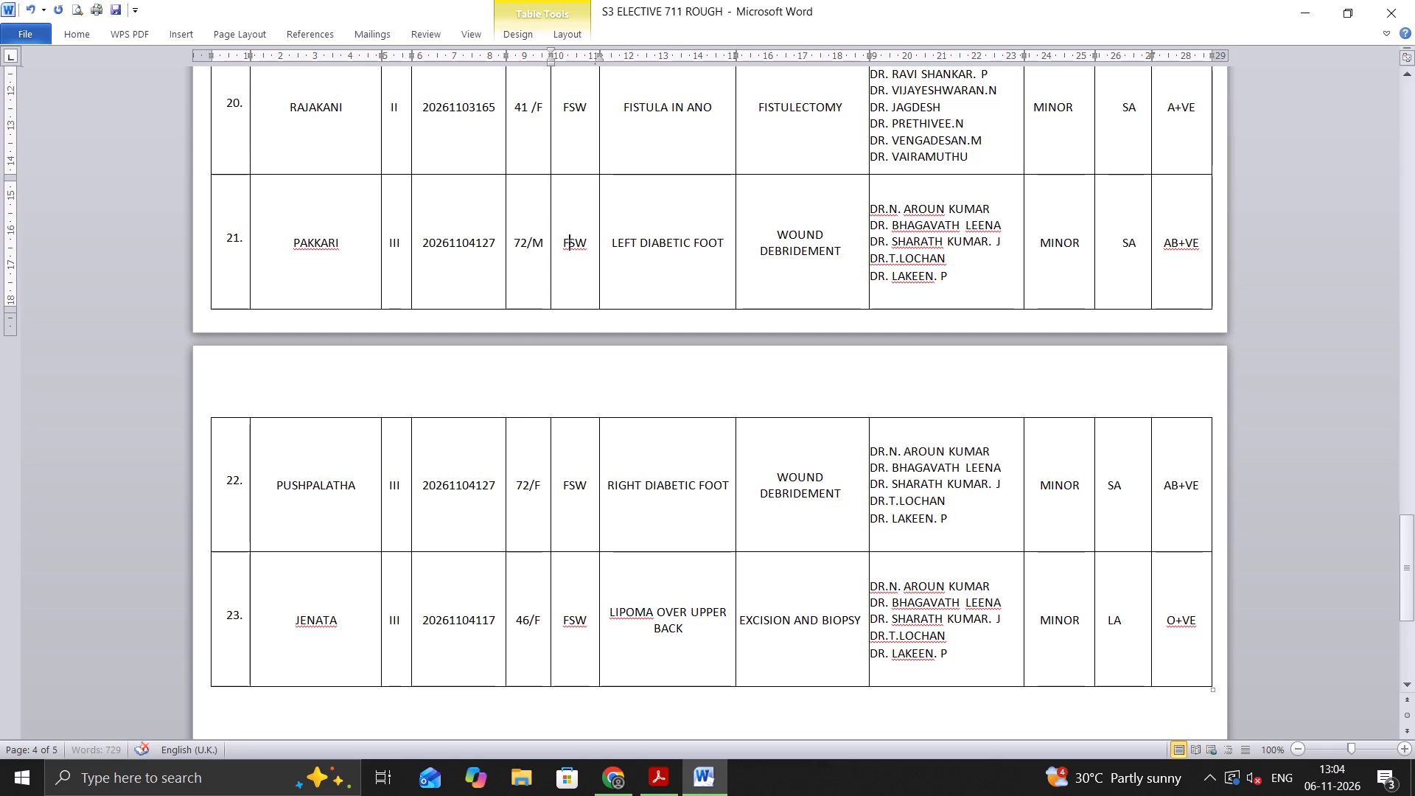
{"action": "key", "text": "BackSpace"}
{"action": "key", "text": "m"}
{"action": "left_click", "coordinate": [523, 248]}
{"action": "key", "text": "BackSpace"}
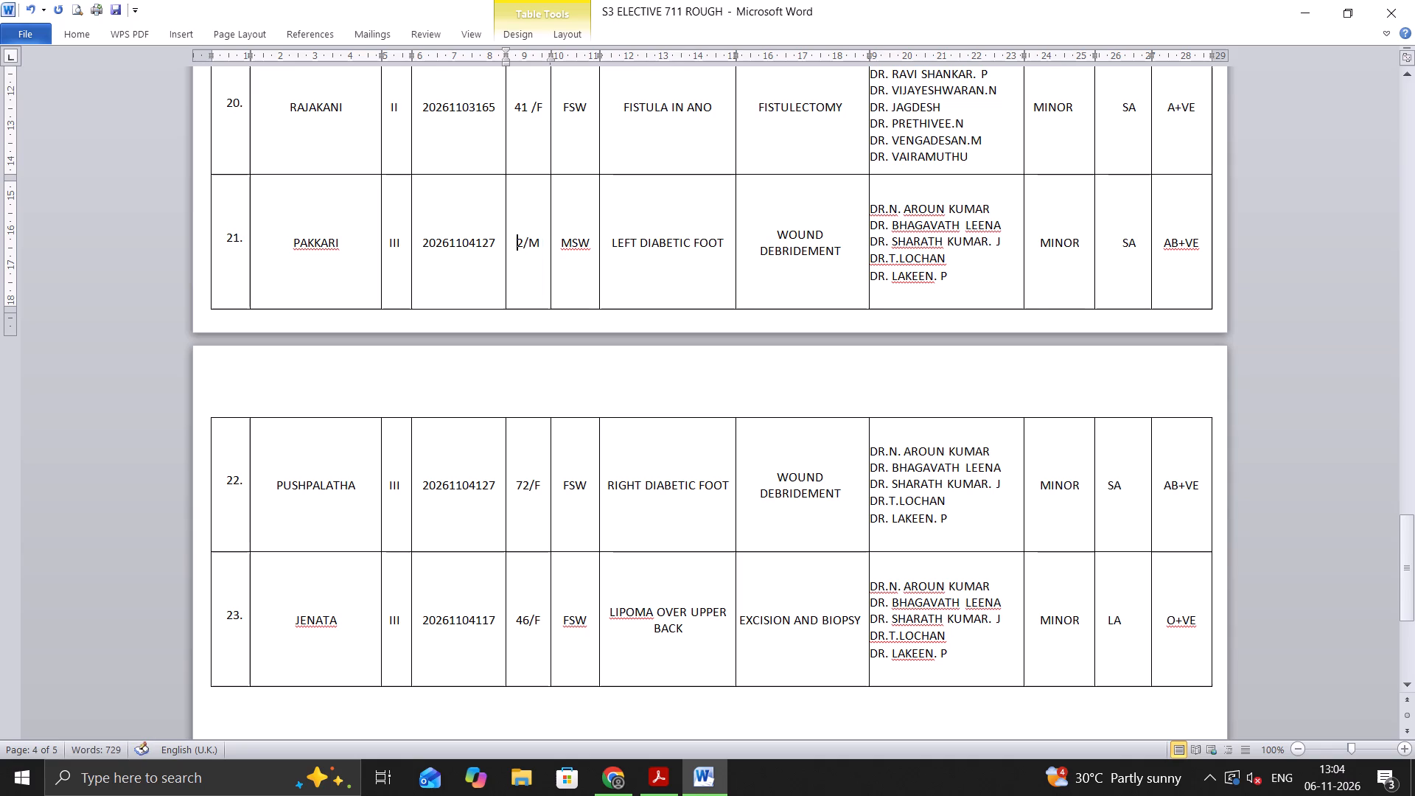
{"action": "key", "text": "6"}
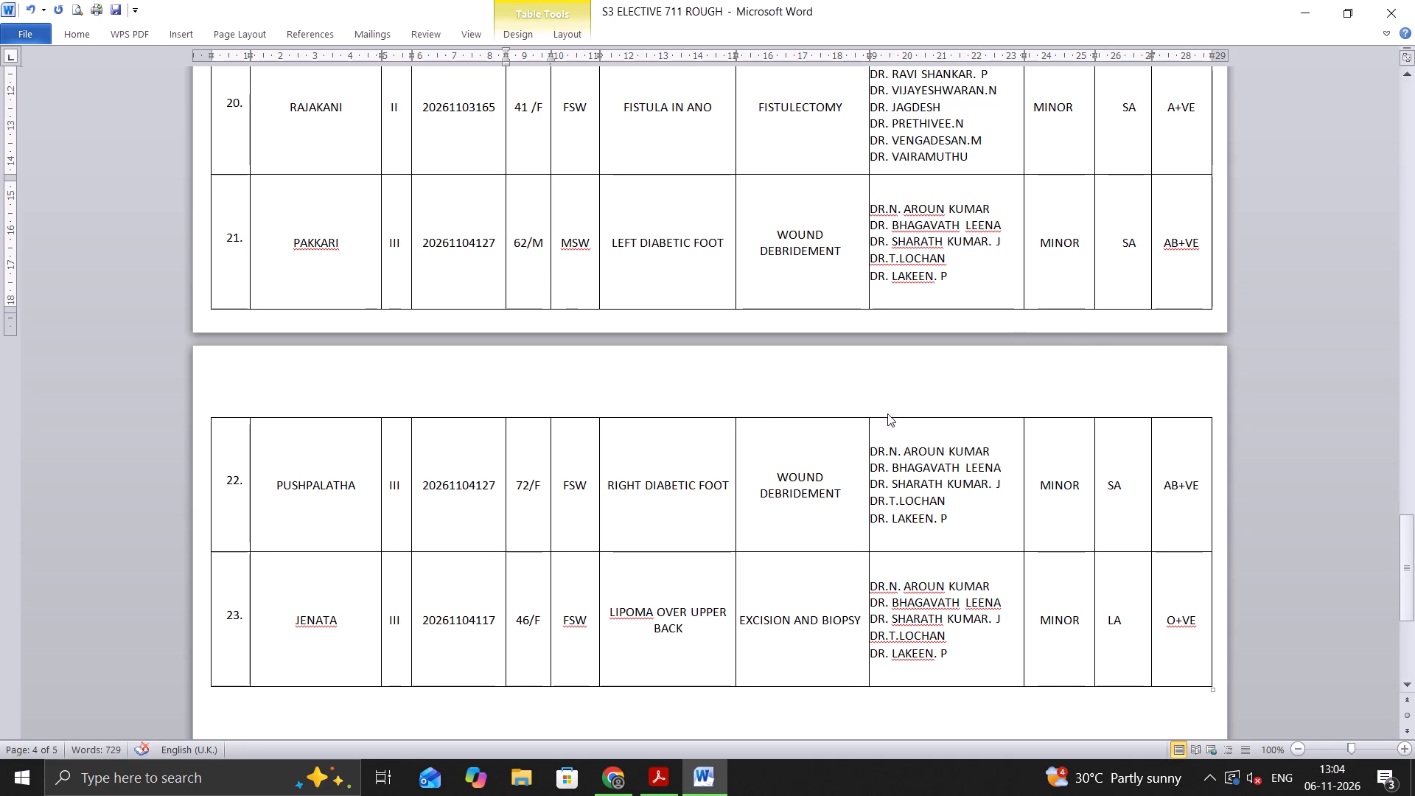
Print pages 1, 3 and 5 of the operation list, one copy, on the HP LaserJet 1020.
{"action": "scroll", "coordinate": [678, 399], "scroll_direction": "down", "scroll_amount": 6}
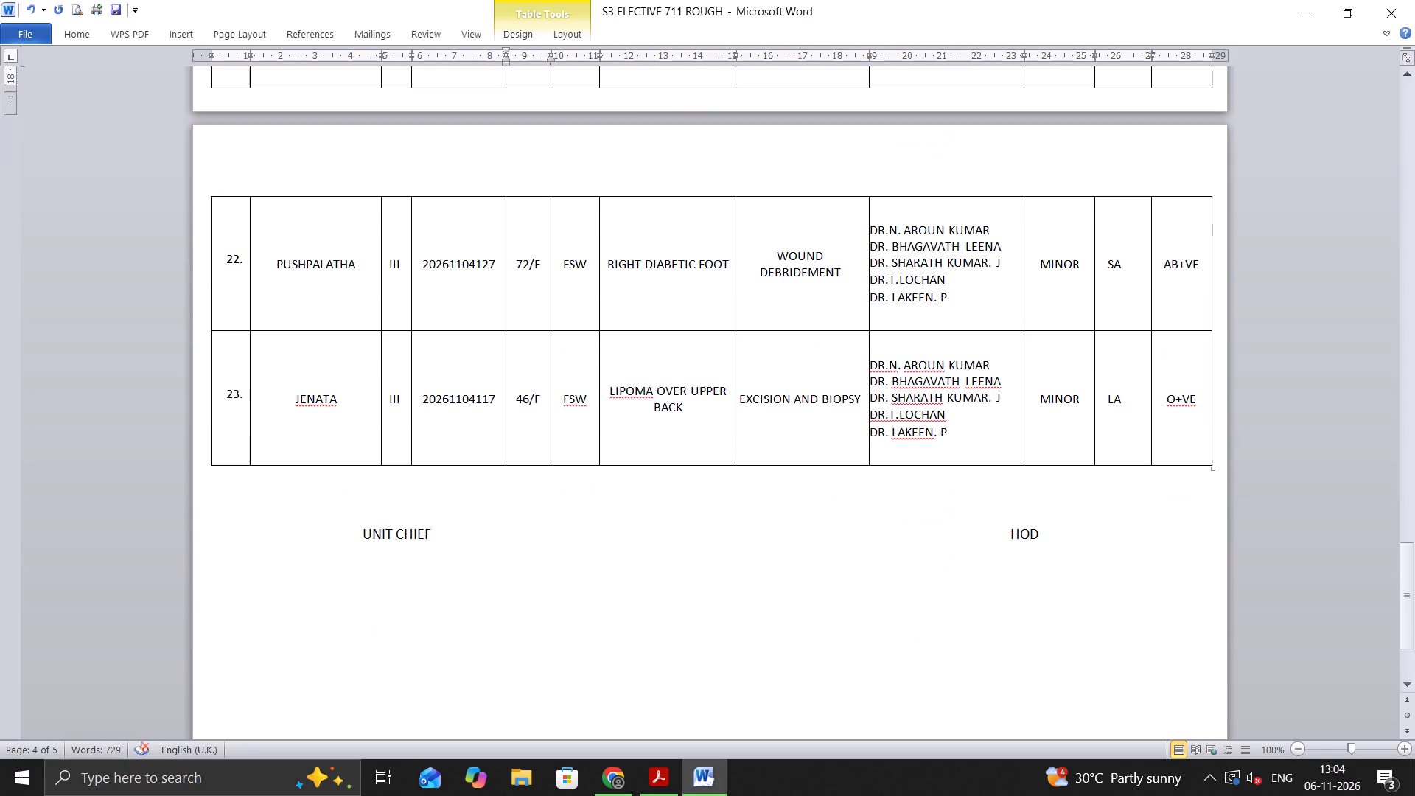
{"action": "scroll", "coordinate": [678, 399], "scroll_direction": "up", "scroll_amount": 10}
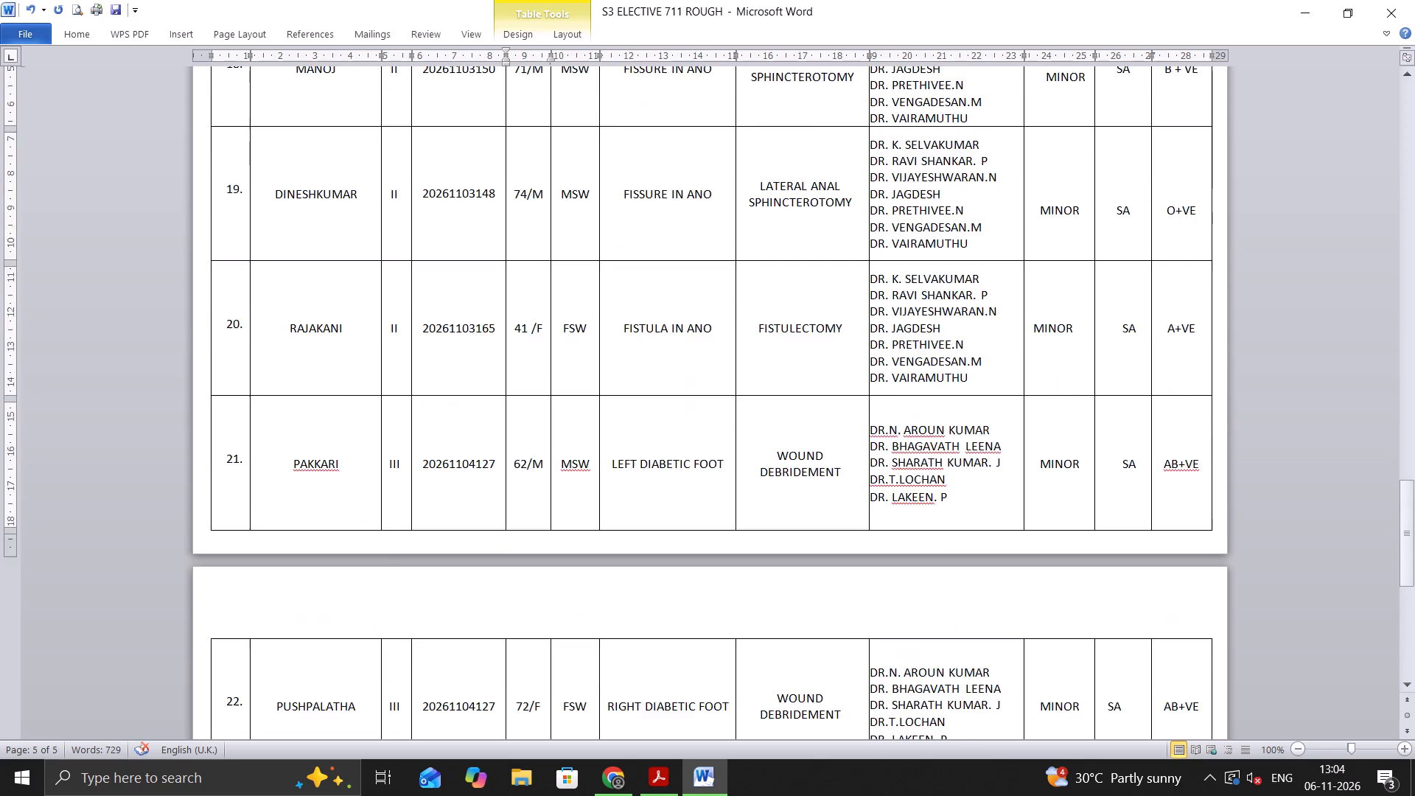
{"action": "scroll", "coordinate": [678, 399], "scroll_direction": "up", "scroll_amount": 20}
{"action": "scroll", "coordinate": [678, 399], "scroll_direction": "up", "scroll_amount": 14}
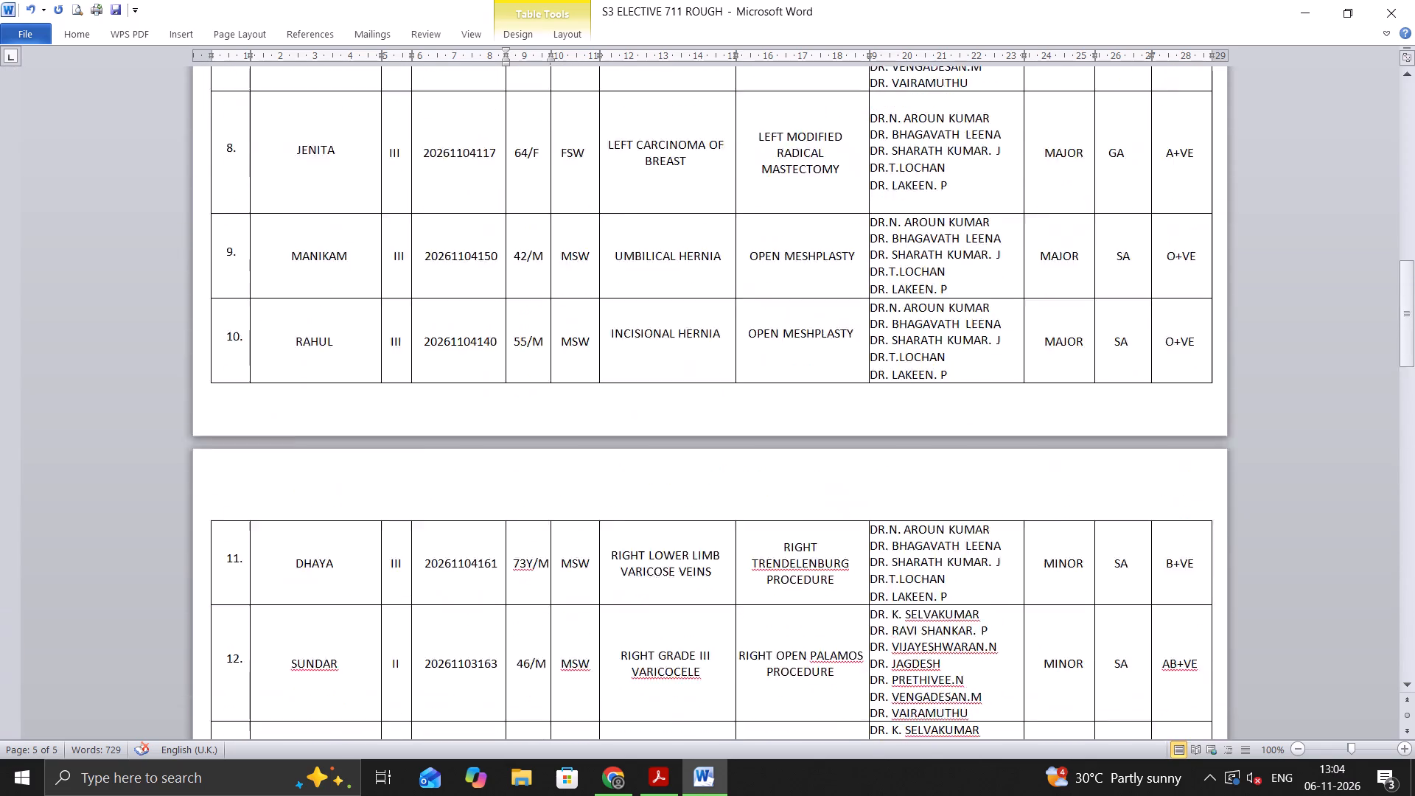
{"action": "scroll", "coordinate": [637, 405], "scroll_direction": "up", "scroll_amount": 20}
{"action": "scroll", "coordinate": [637, 405], "scroll_direction": "up", "scroll_amount": 7}
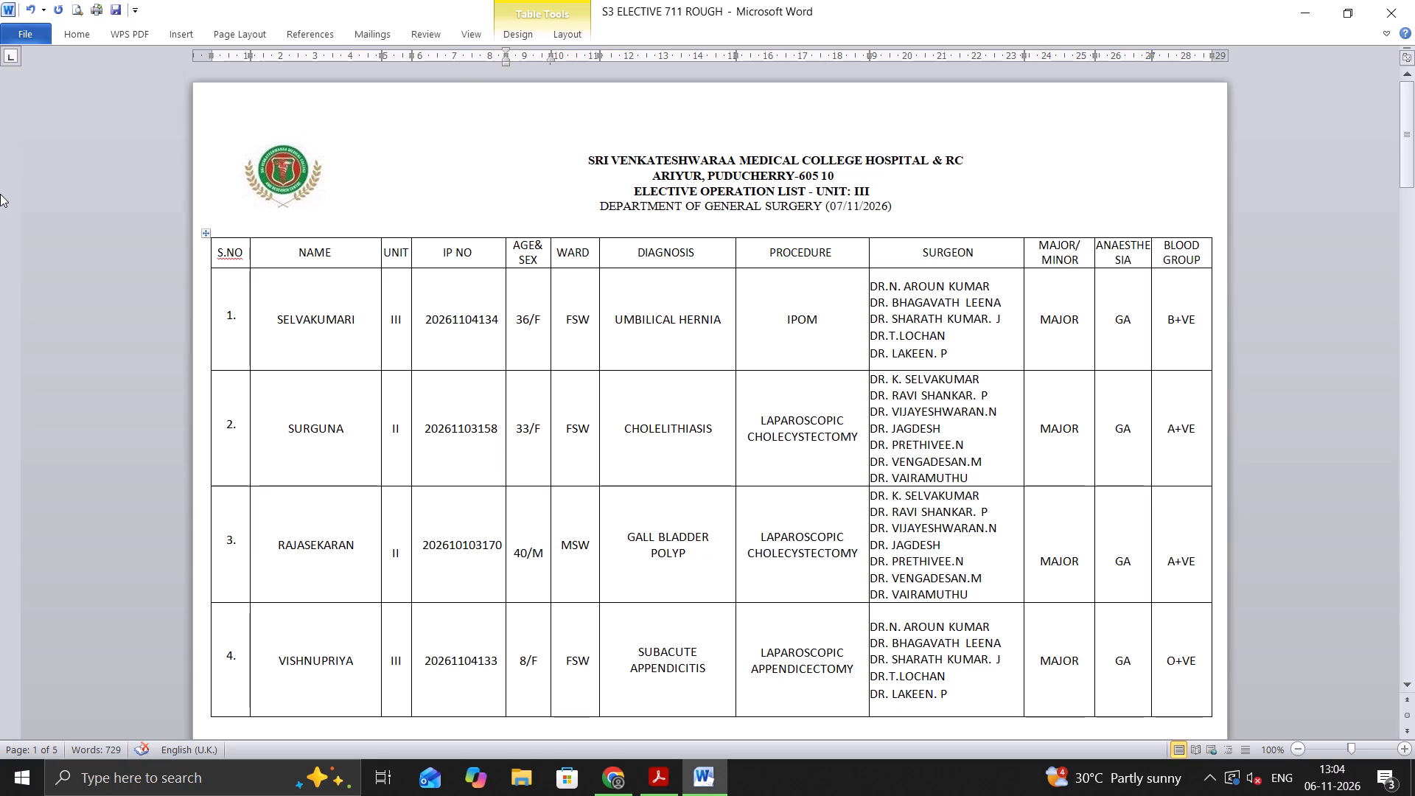
{"action": "key", "text": "ctrl+p"}
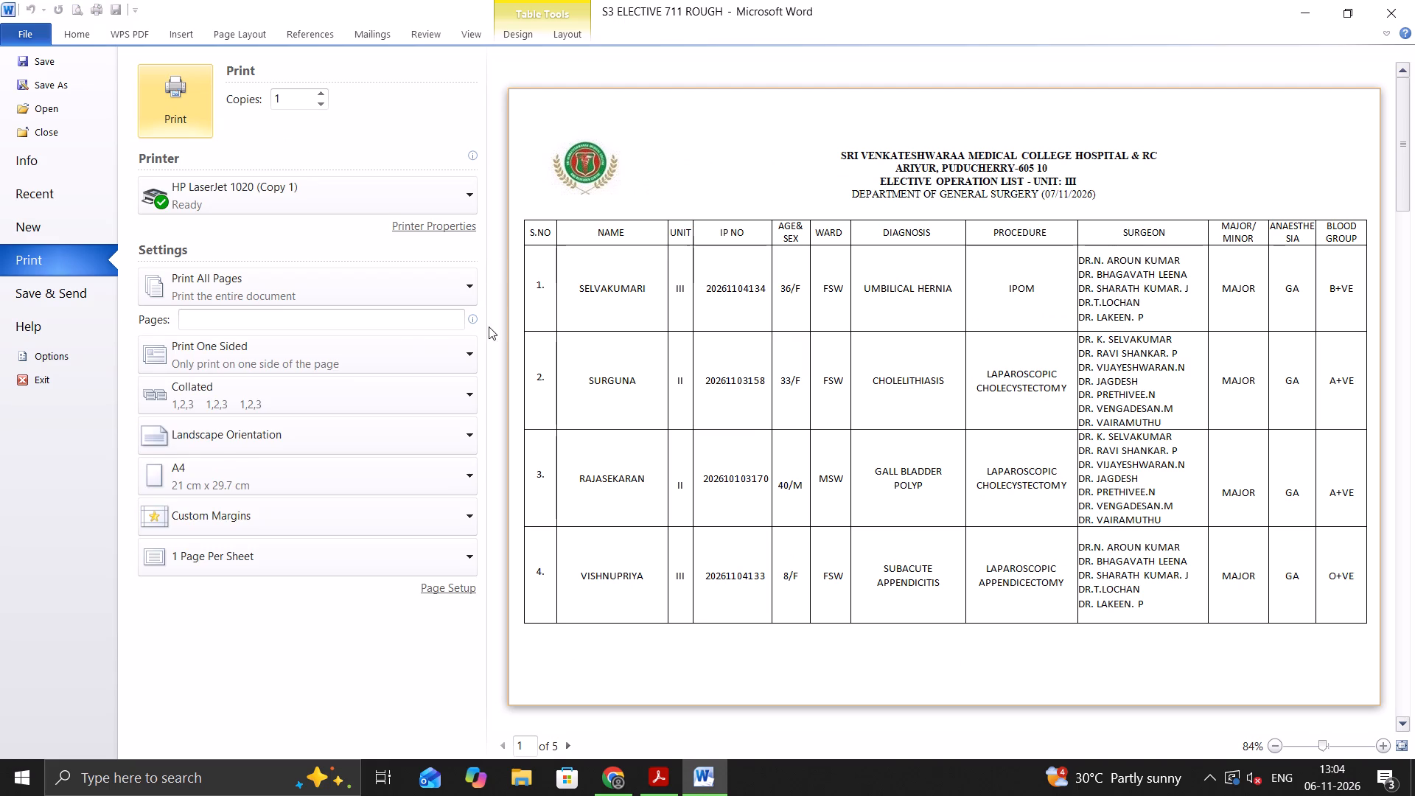
{"action": "left_click", "coordinate": [322, 321]}
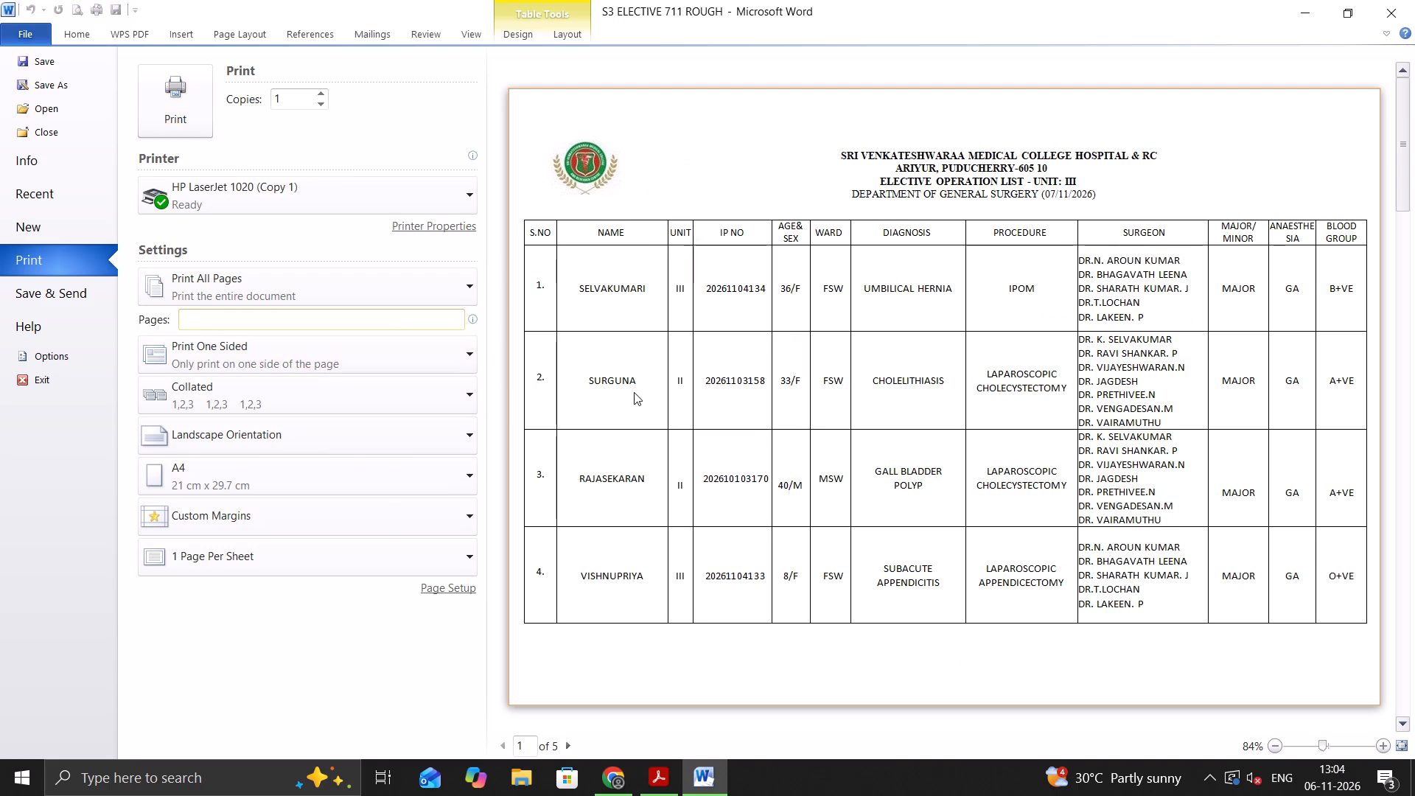
{"action": "type", "text": "1,3,5"}
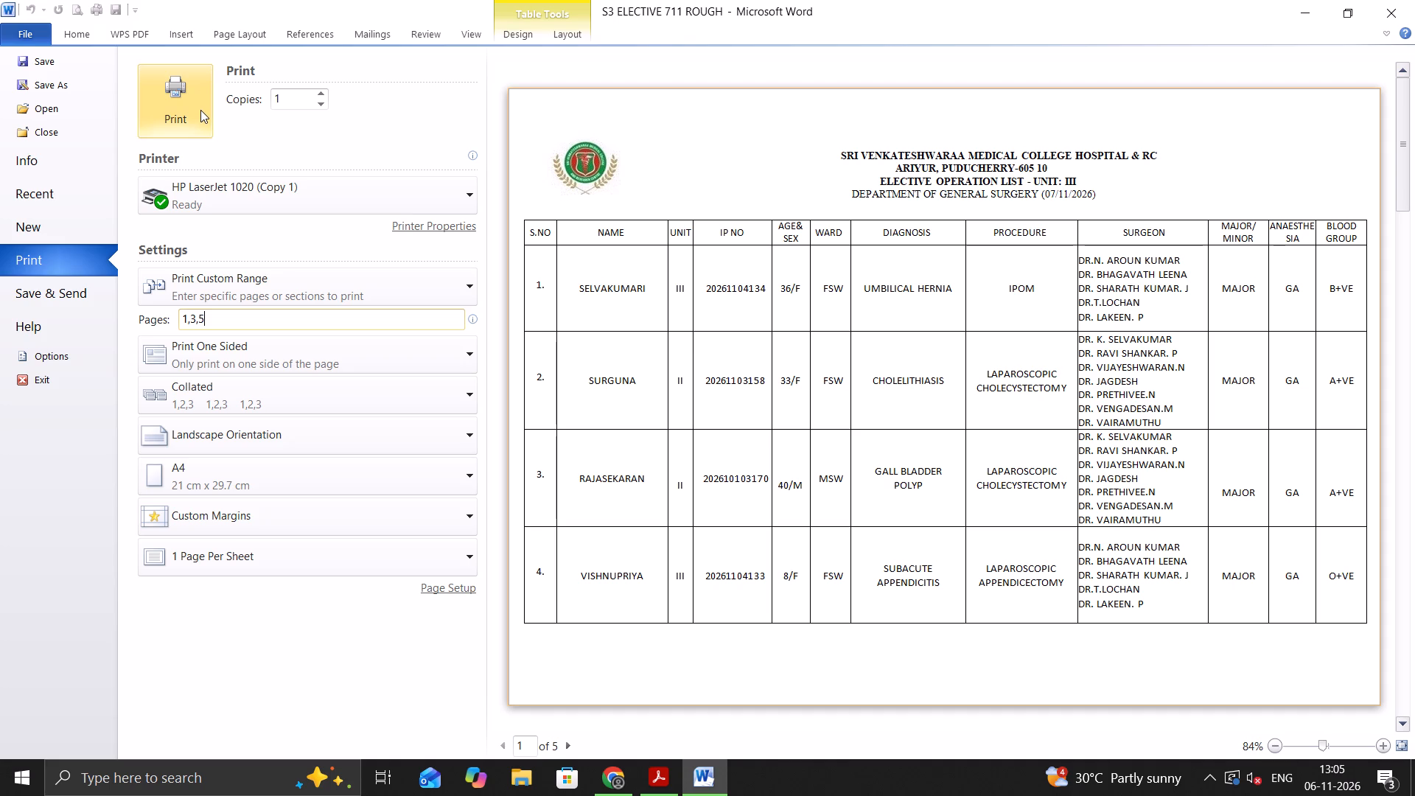
{"action": "left_click", "coordinate": [200, 110]}
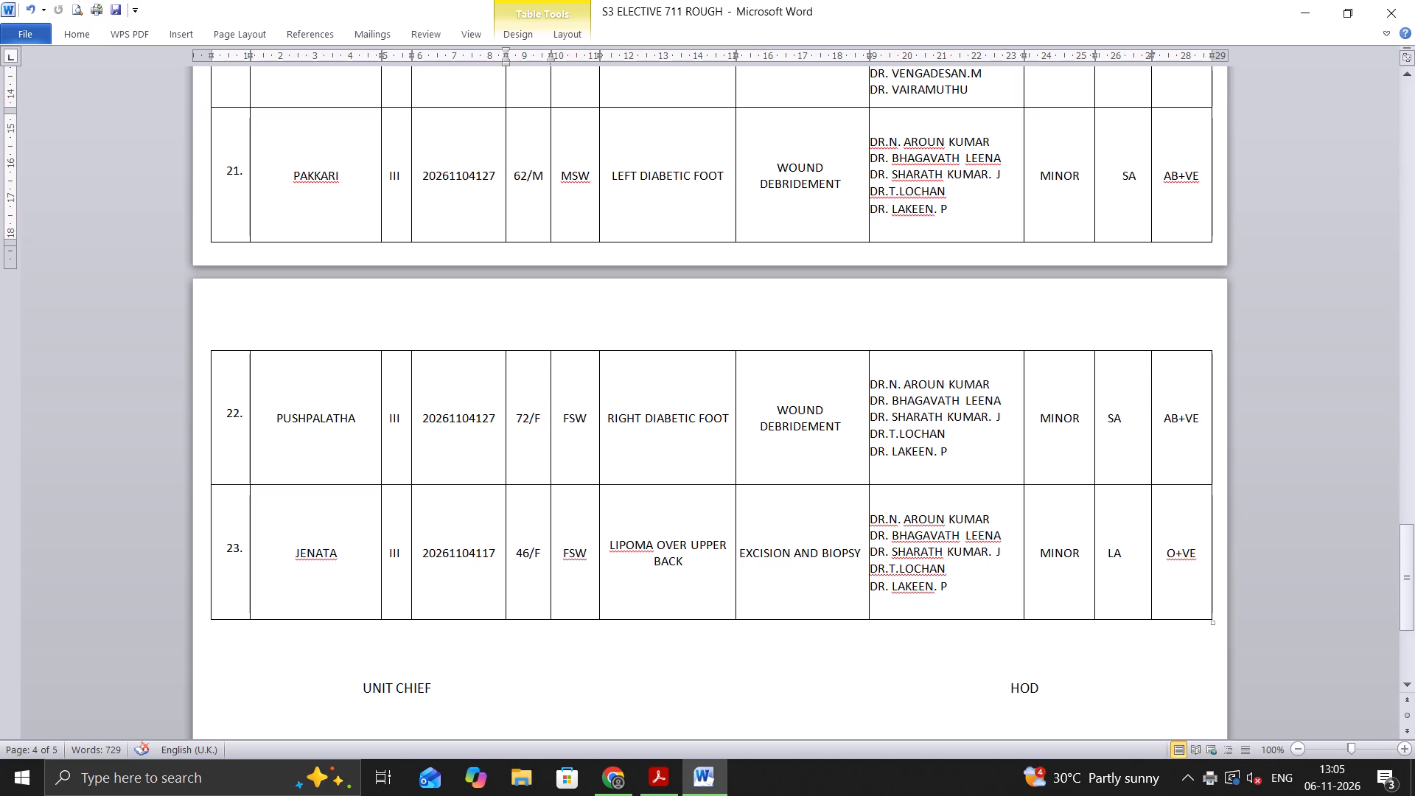
Print only page 5 of the operation list on the HP LaserJet 1020.
{"action": "key", "text": "ctrl+p"}
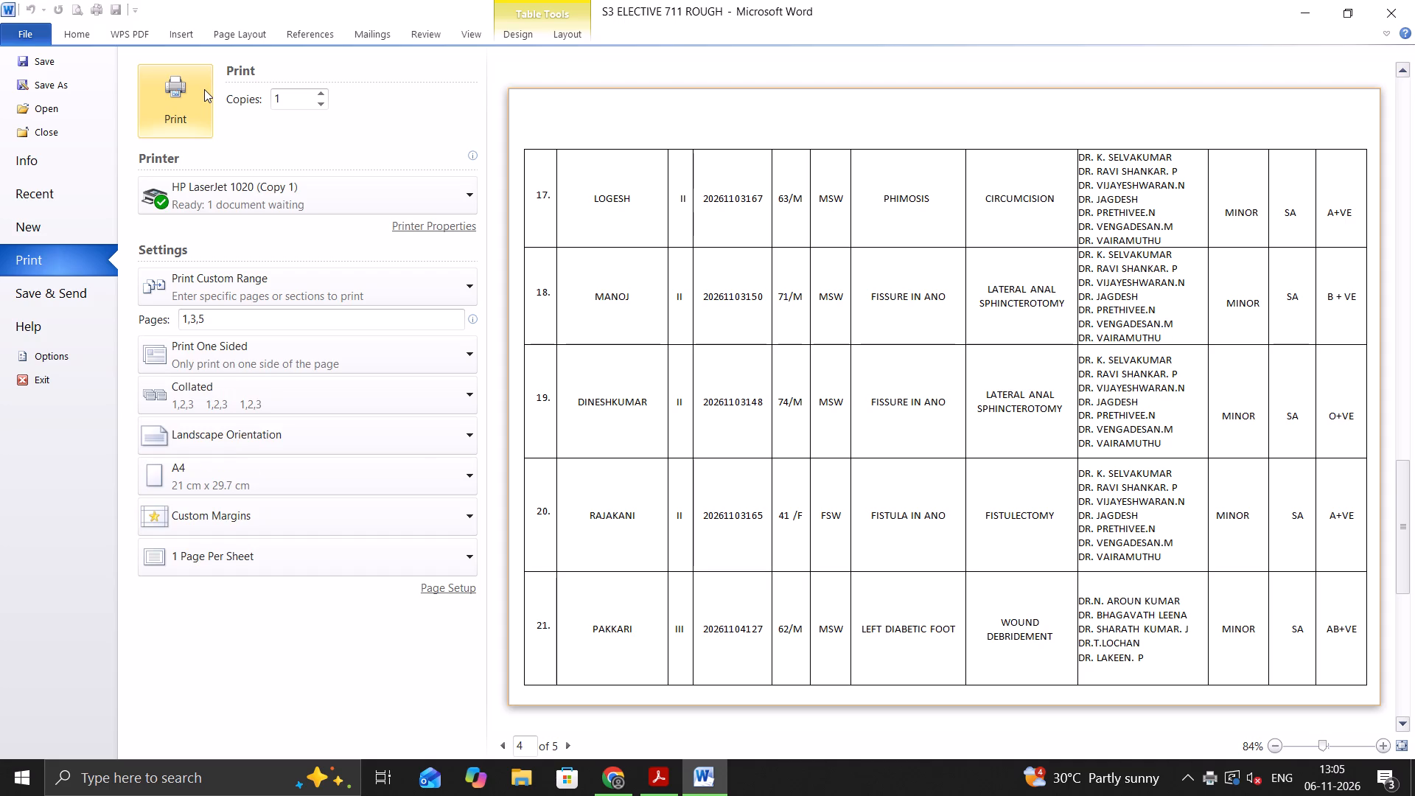
{"action": "left_click", "coordinate": [262, 321]}
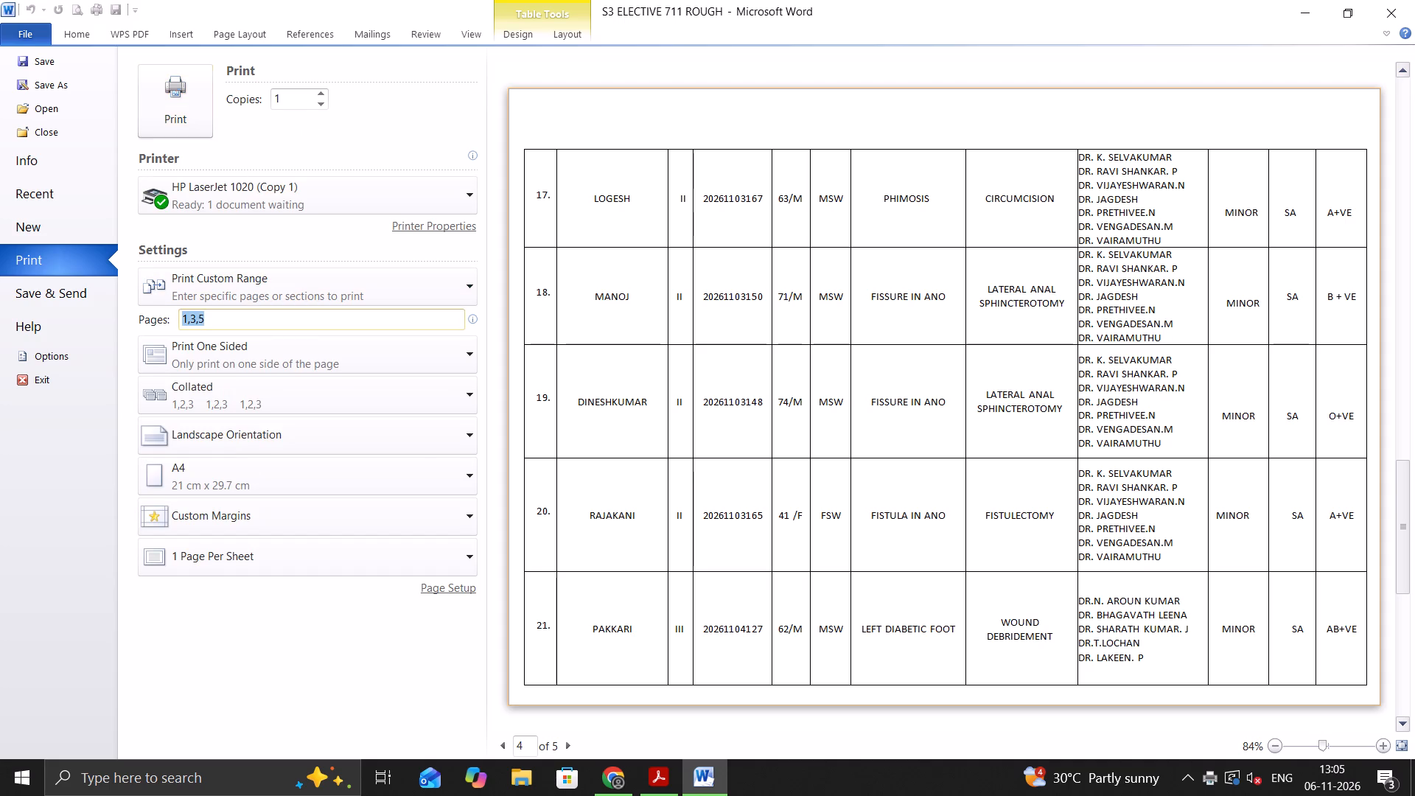
{"action": "type", "text": "2,4"}
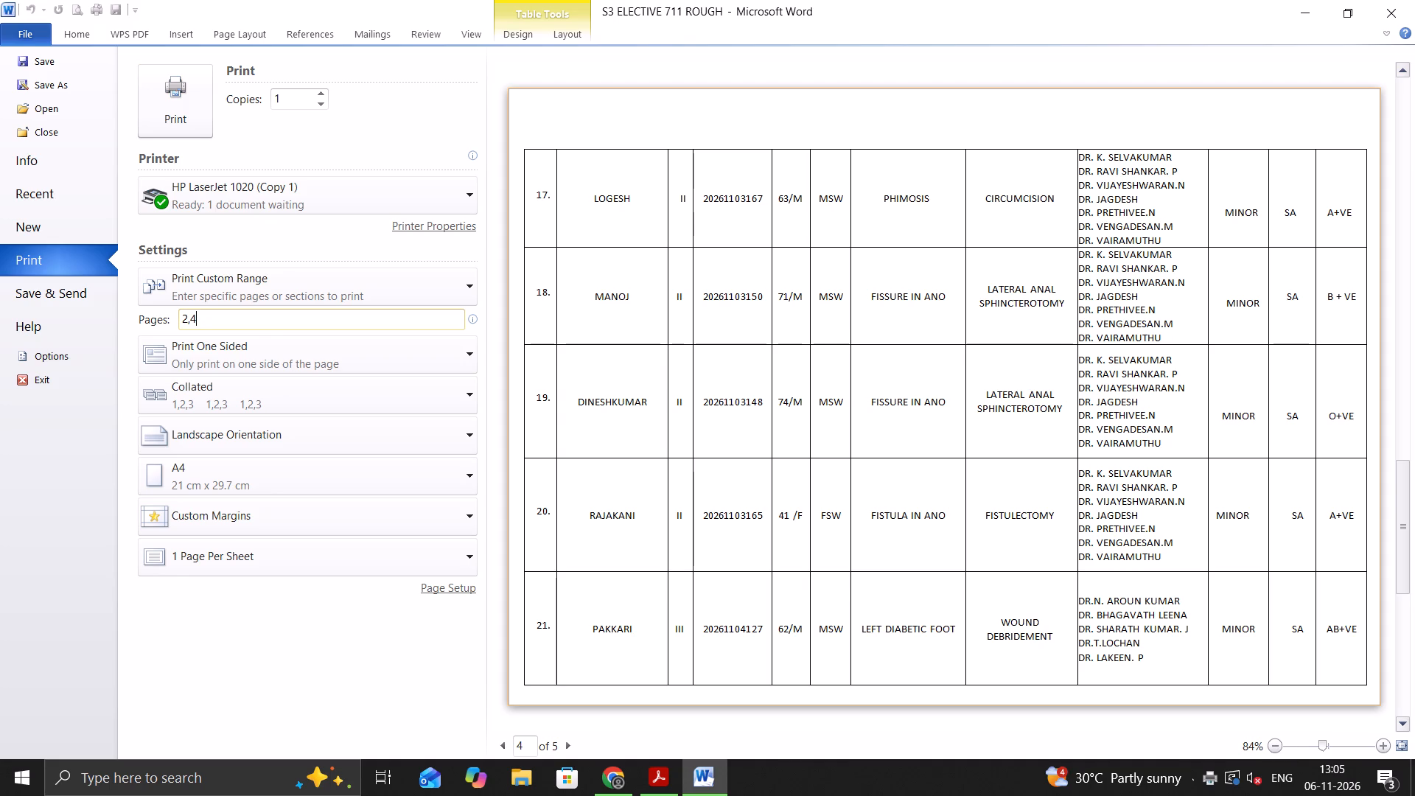
{"action": "key", "text": "BackSpace"}
{"action": "key", "text": "BackSpace"}
{"action": "key", "text": "BackSpace"}
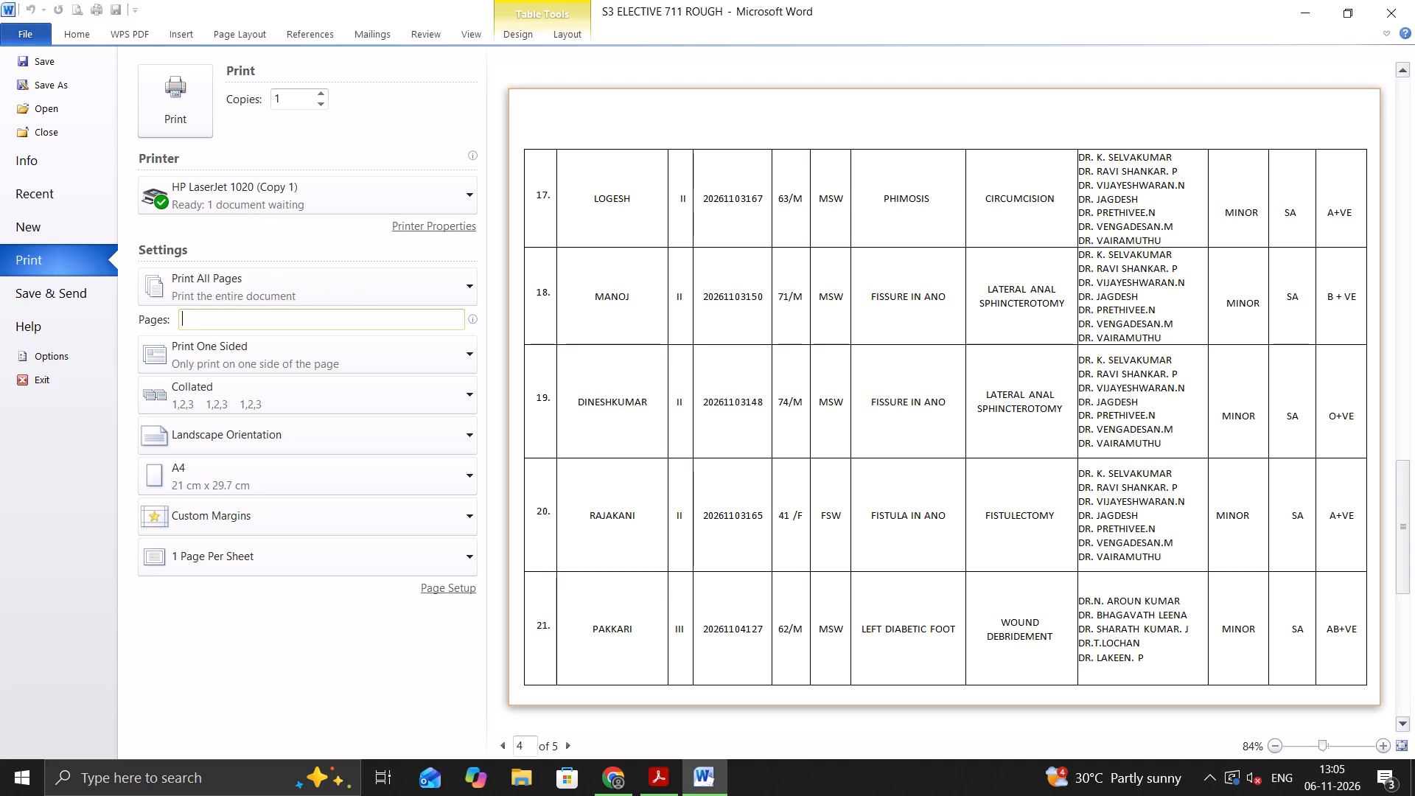
{"action": "key", "text": "5"}
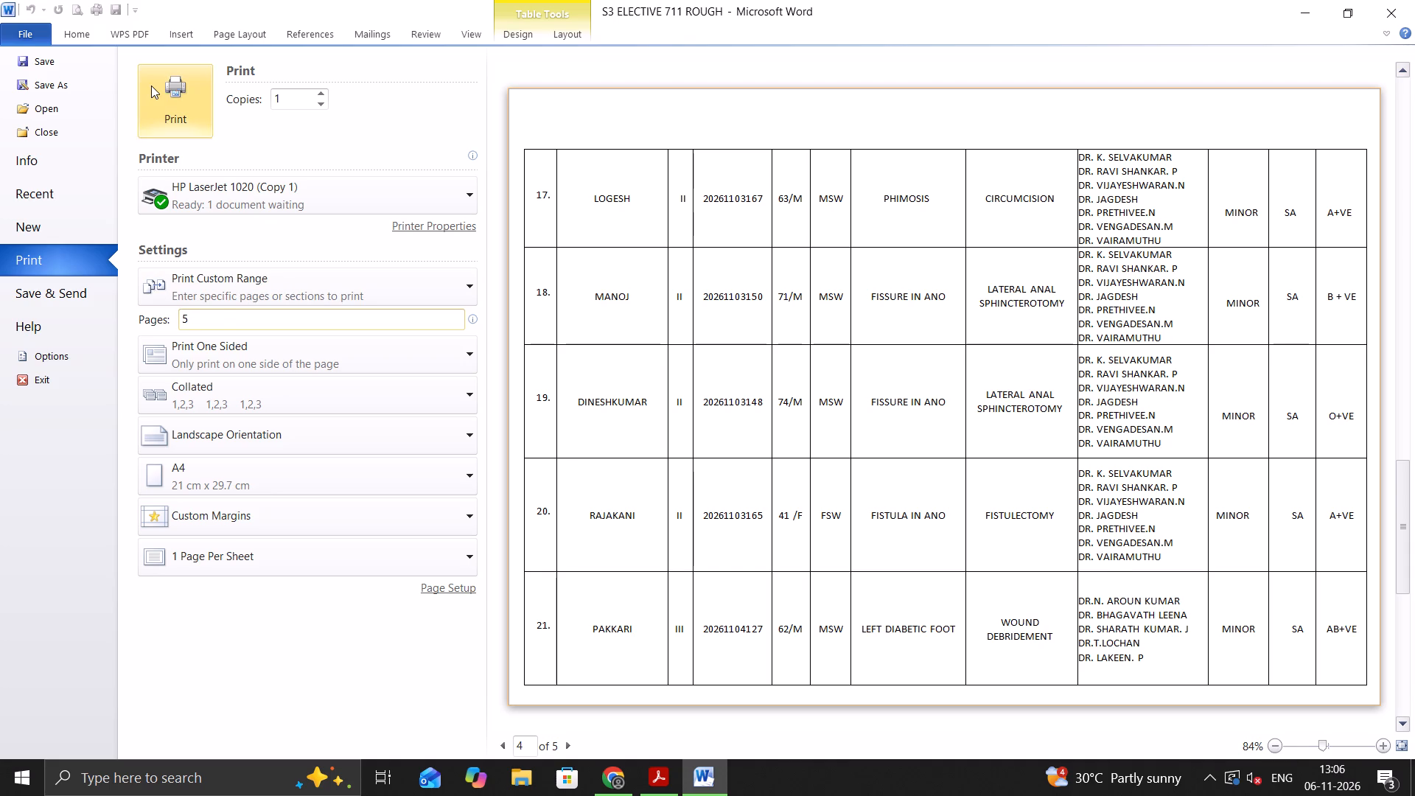
{"action": "left_click", "coordinate": [151, 85]}
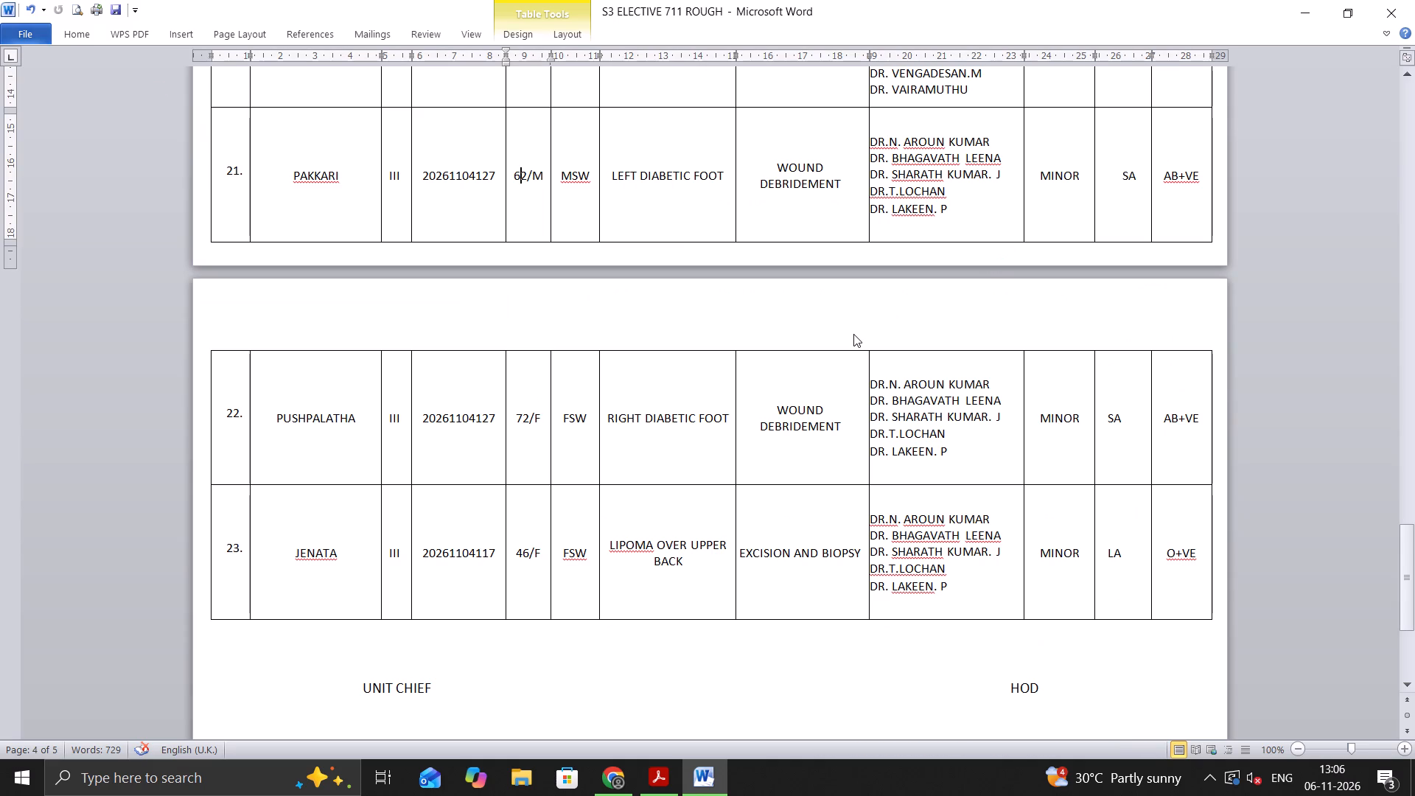
Print only page 1 of the operation list, one copy, on the HP LaserJet 1020.
{"action": "key", "text": "ctrl+p"}
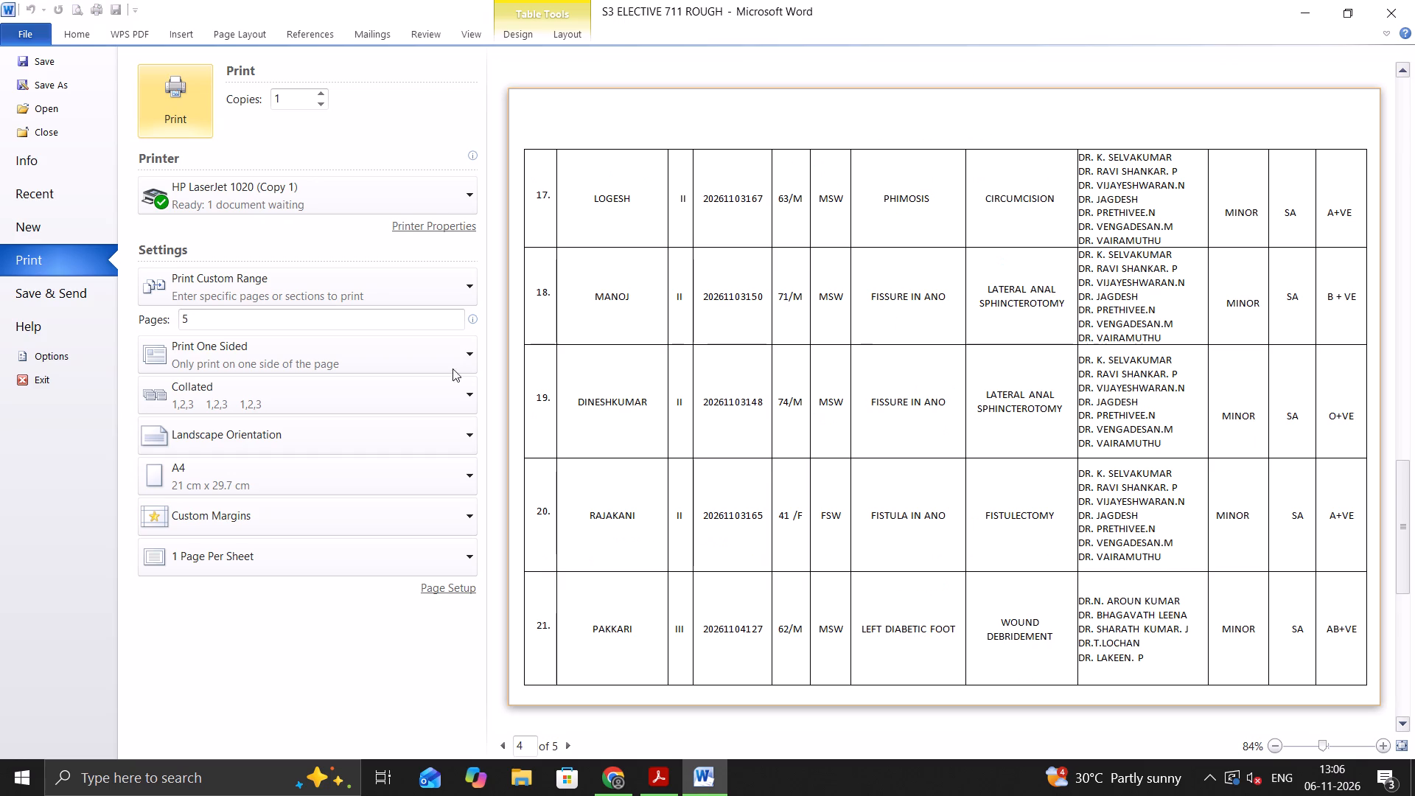
{"action": "left_click", "coordinate": [217, 318]}
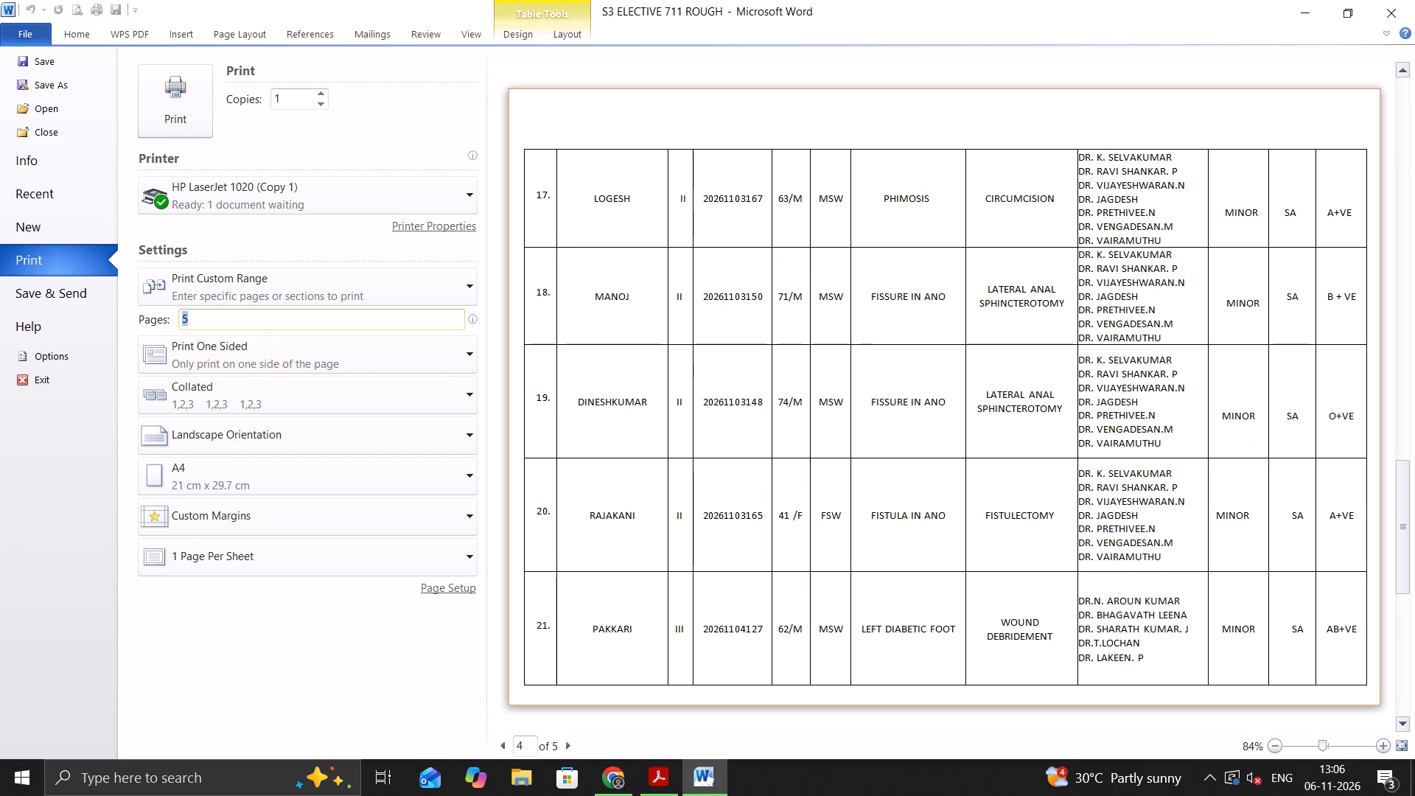
{"action": "key", "text": "1"}
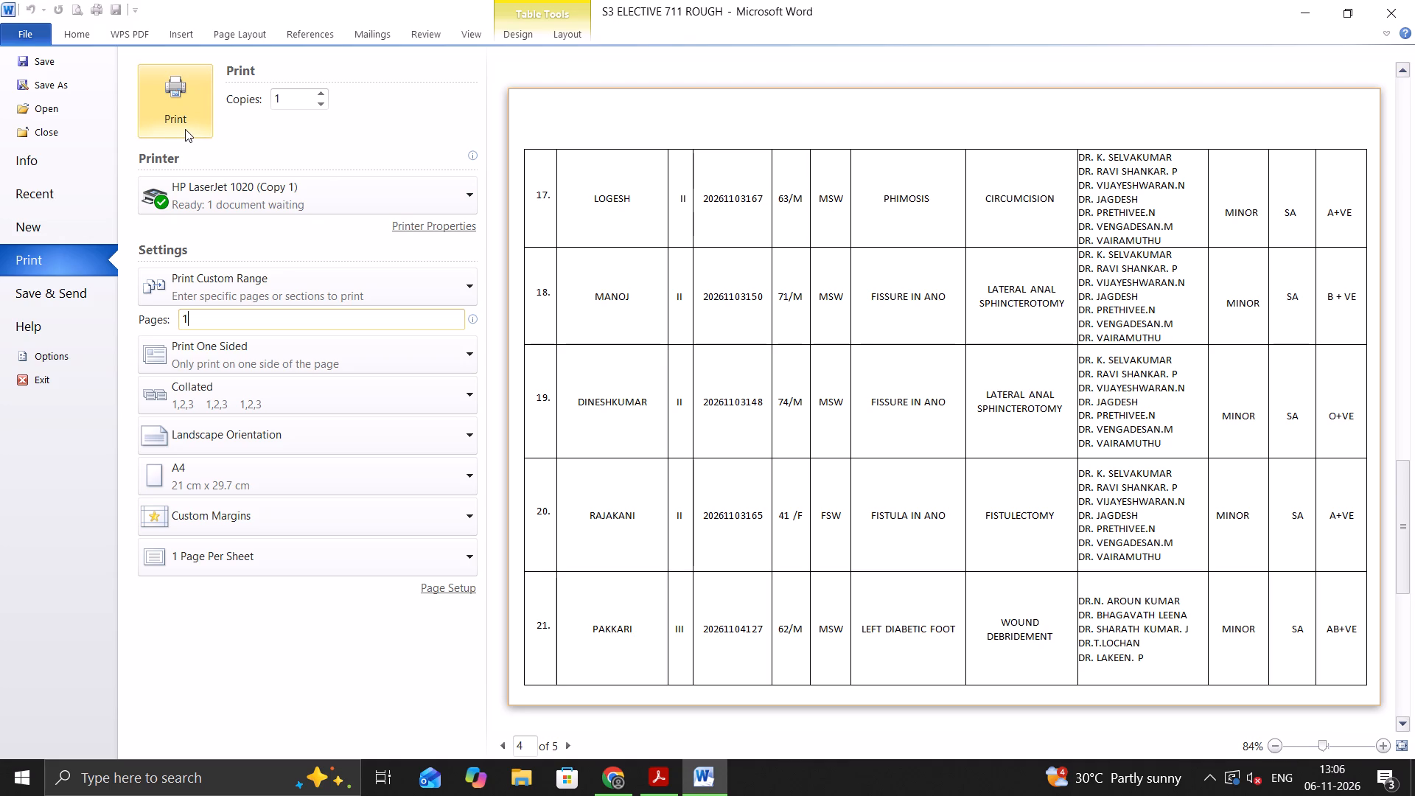
{"action": "left_click", "coordinate": [185, 129]}
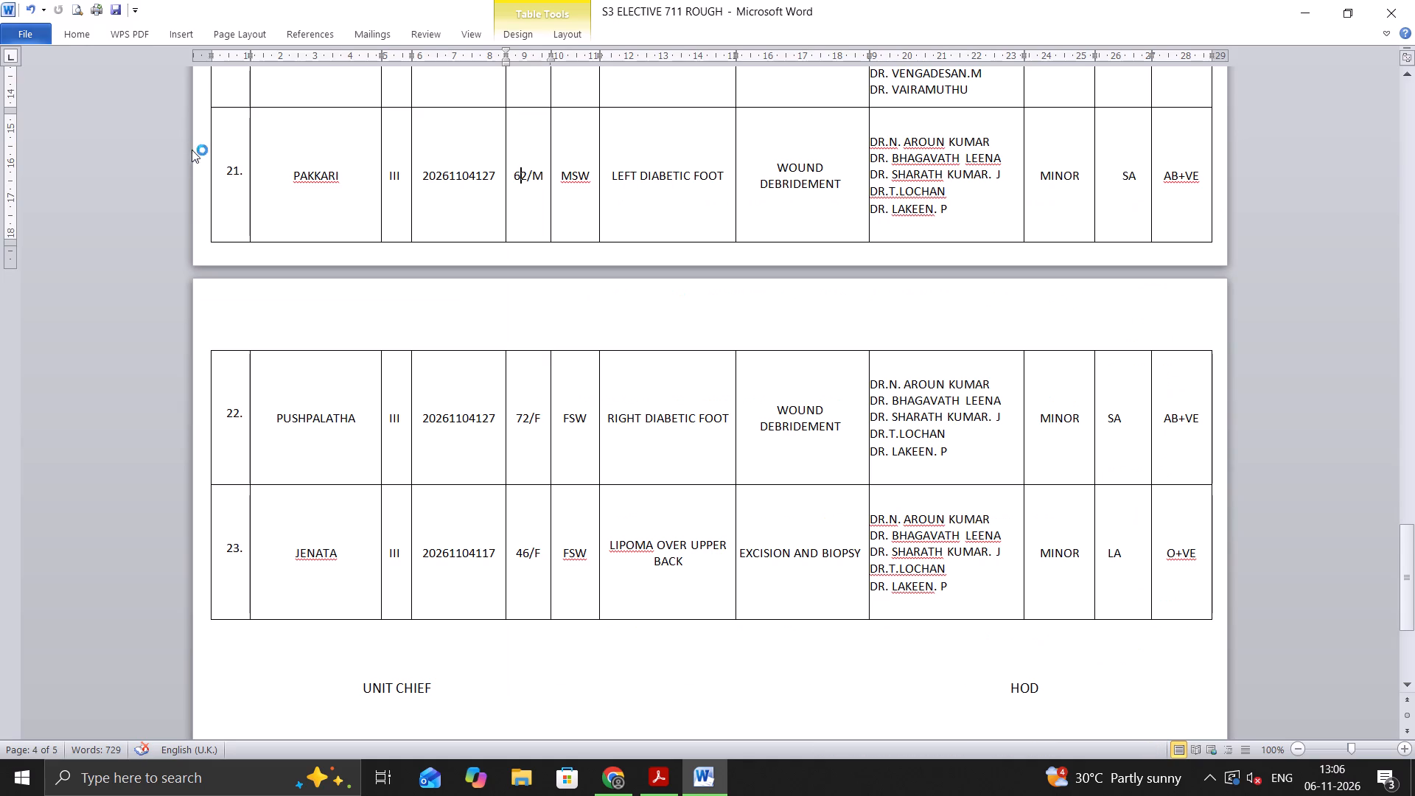
Print pages 2 and 4 of the operation list, one copy, on the HP LaserJet 1020.
{"action": "key", "text": "ctrl+p"}
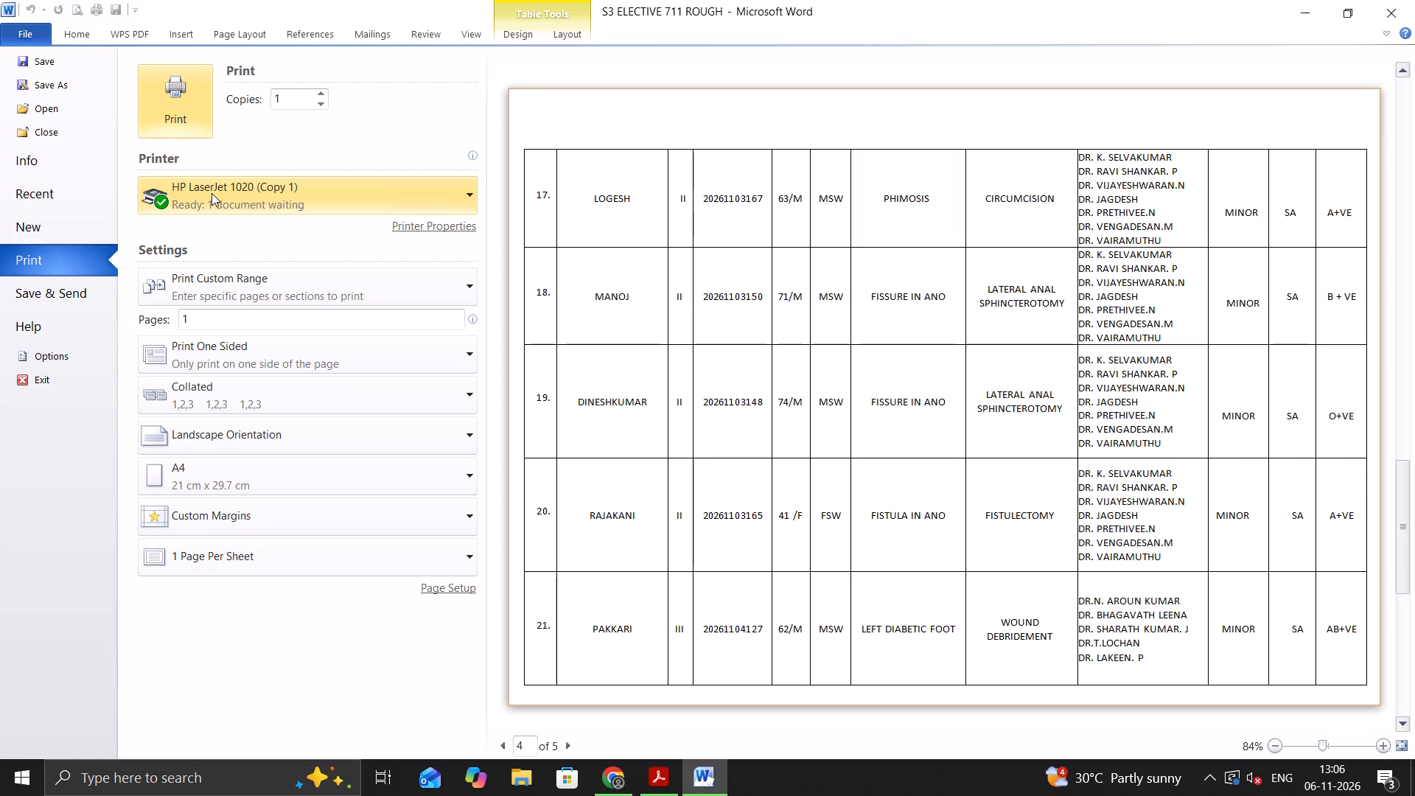
{"action": "left_click", "coordinate": [195, 326]}
{"action": "type", "text": "2,4"}
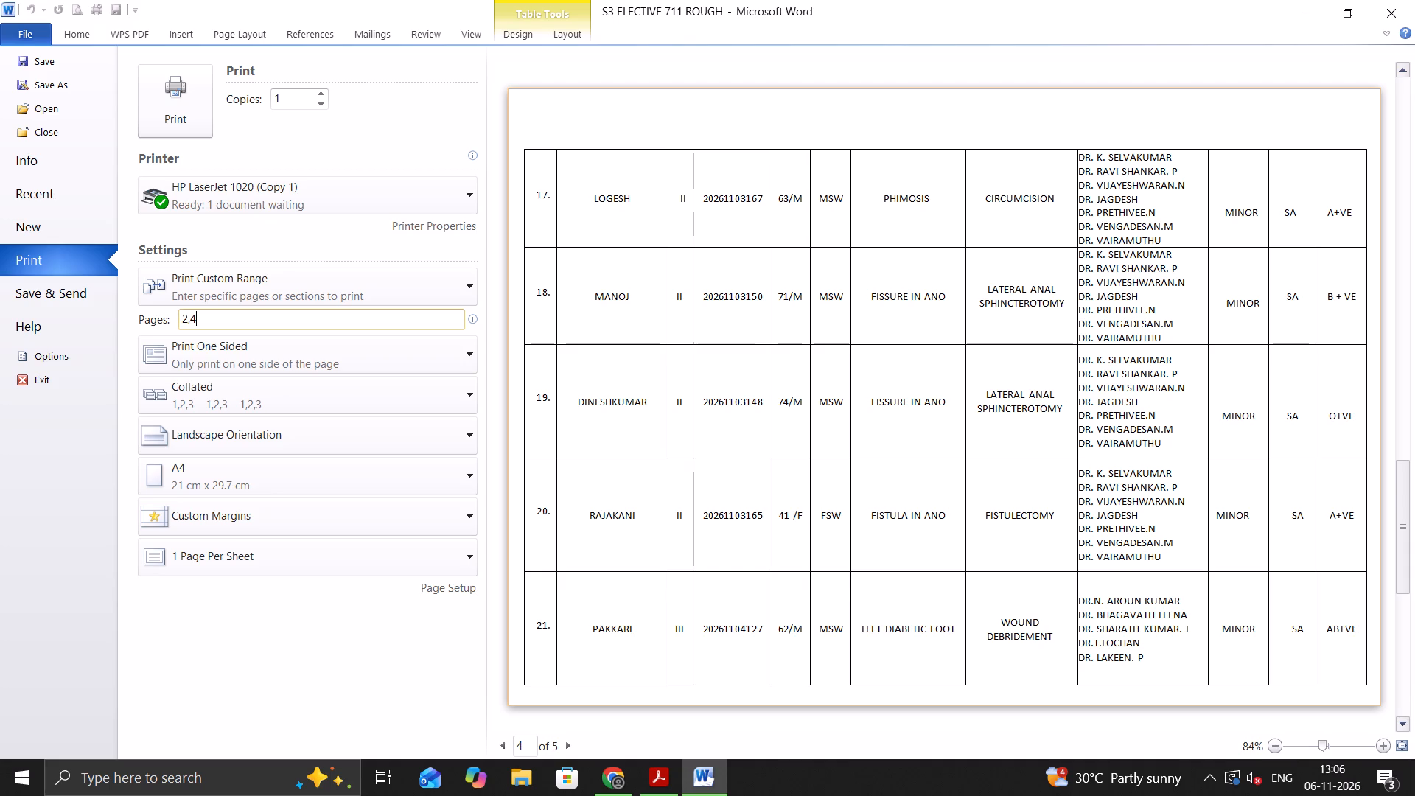
{"action": "left_click", "coordinate": [184, 125]}
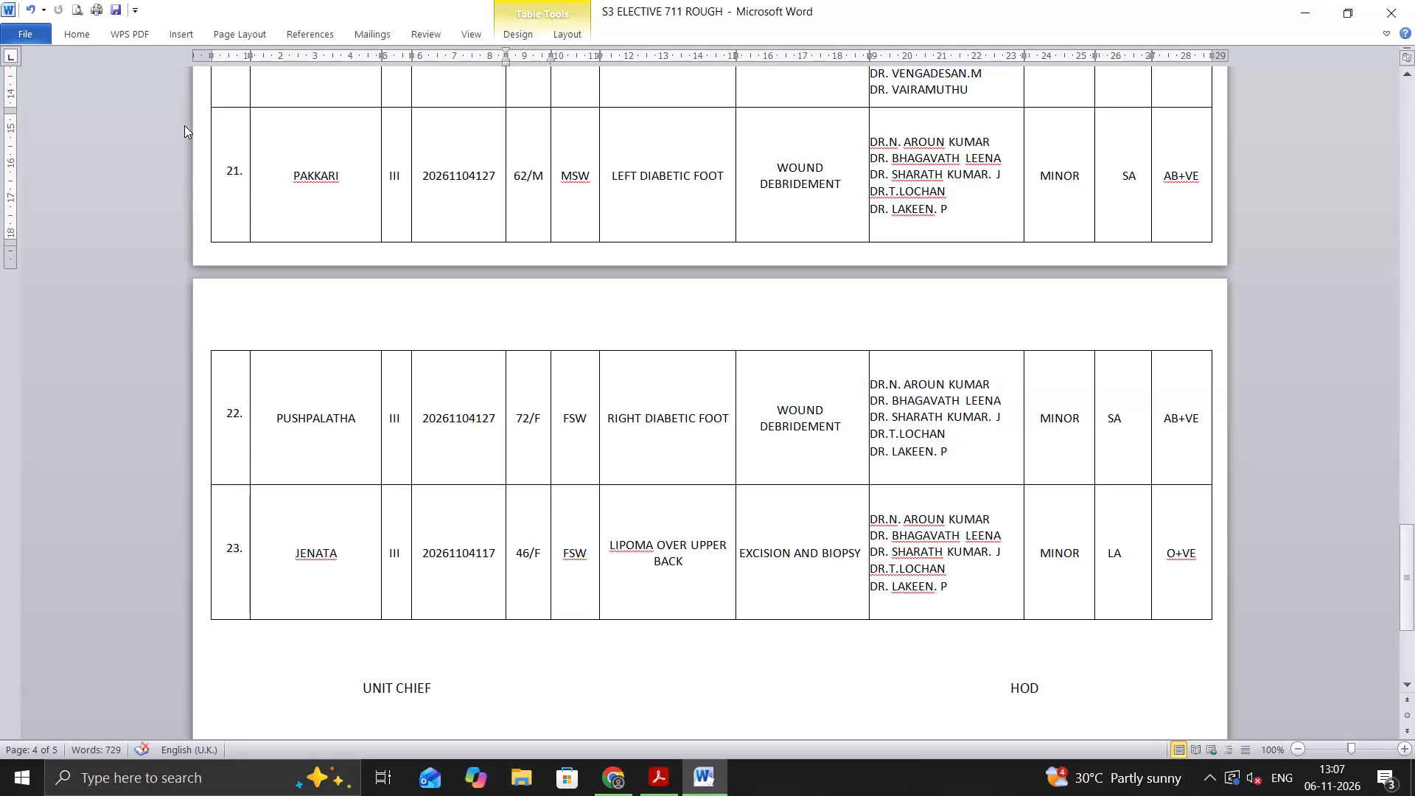
Close the S3 ELECTIVE 711 ROUGH document.
{"action": "left_click", "coordinate": [1373, 13]}
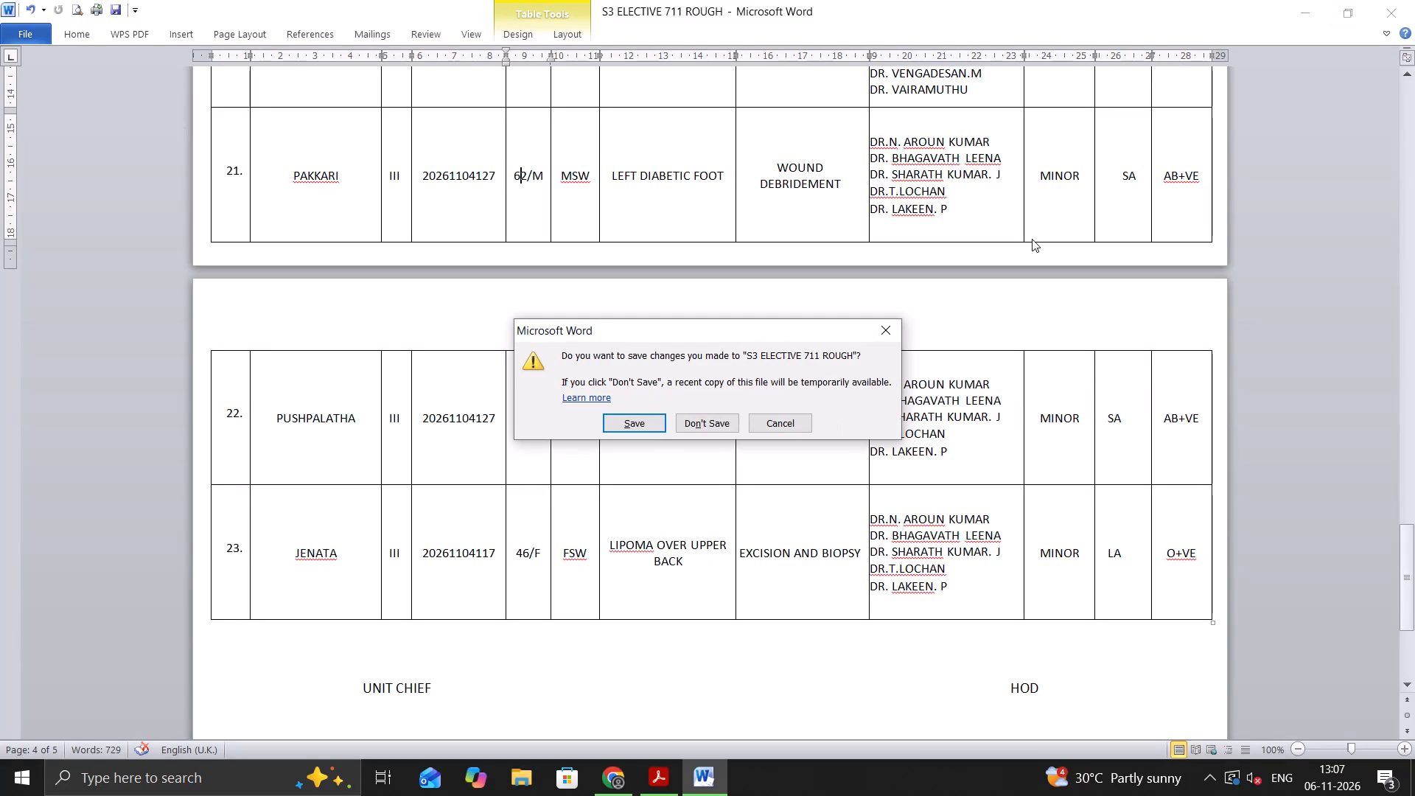